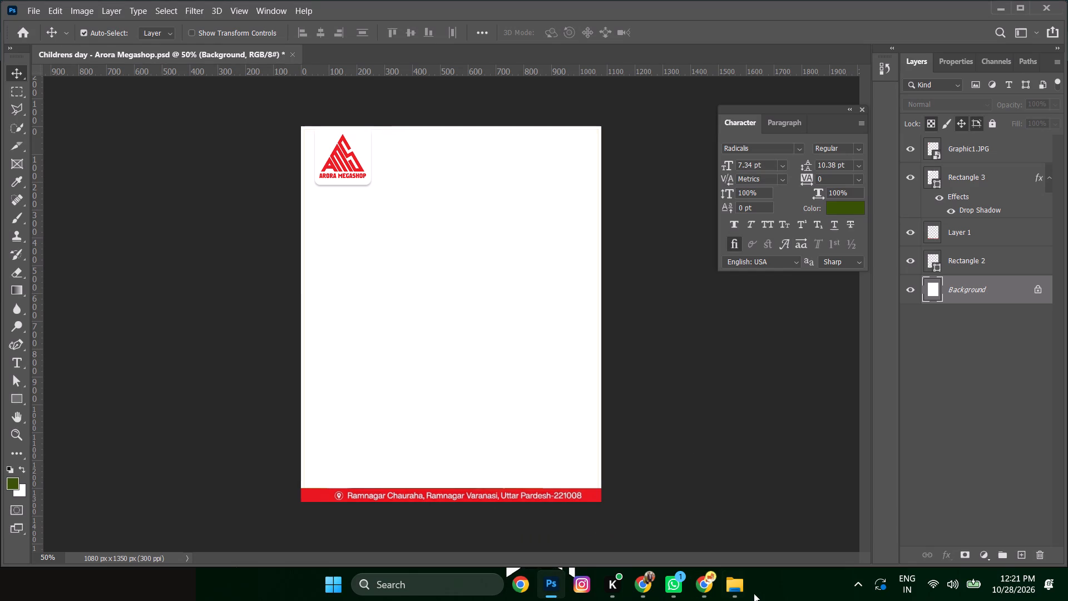
click(736, 585)
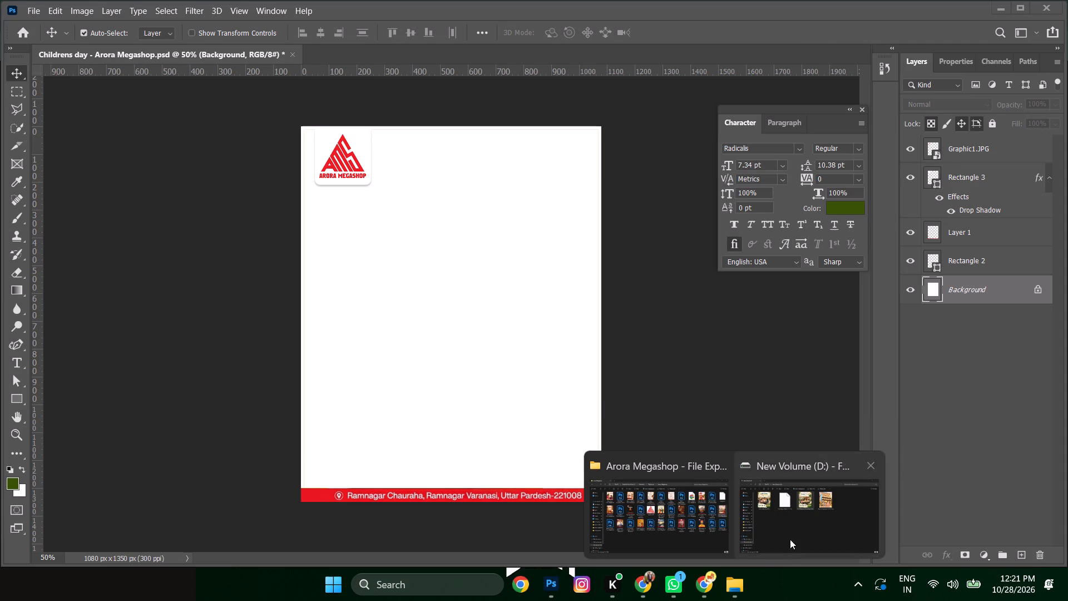
click(799, 523)
drag(653, 184, 555, 592)
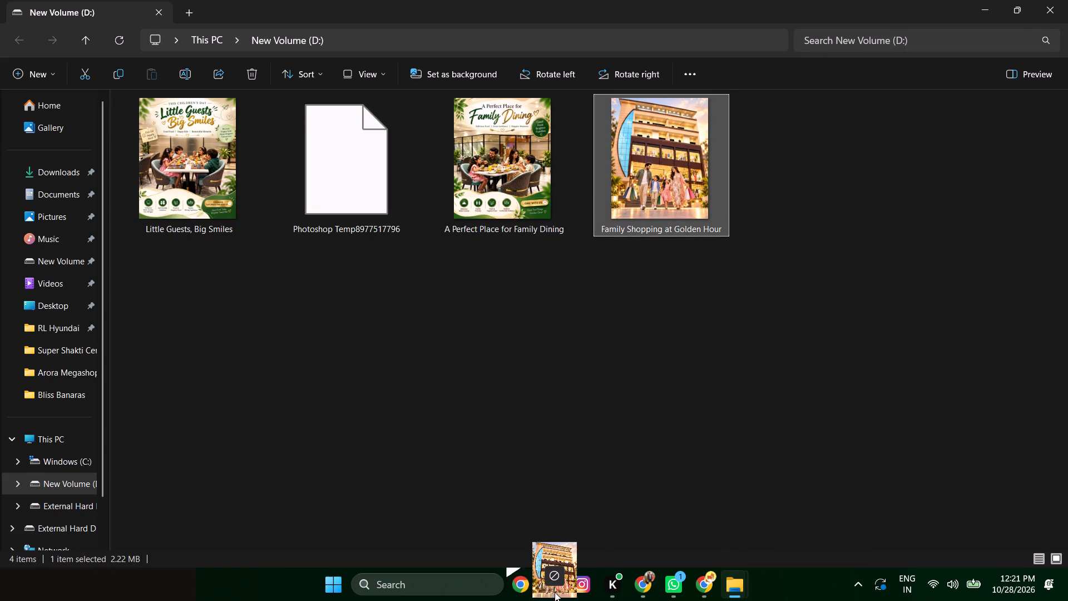
drag(555, 592, 456, 326)
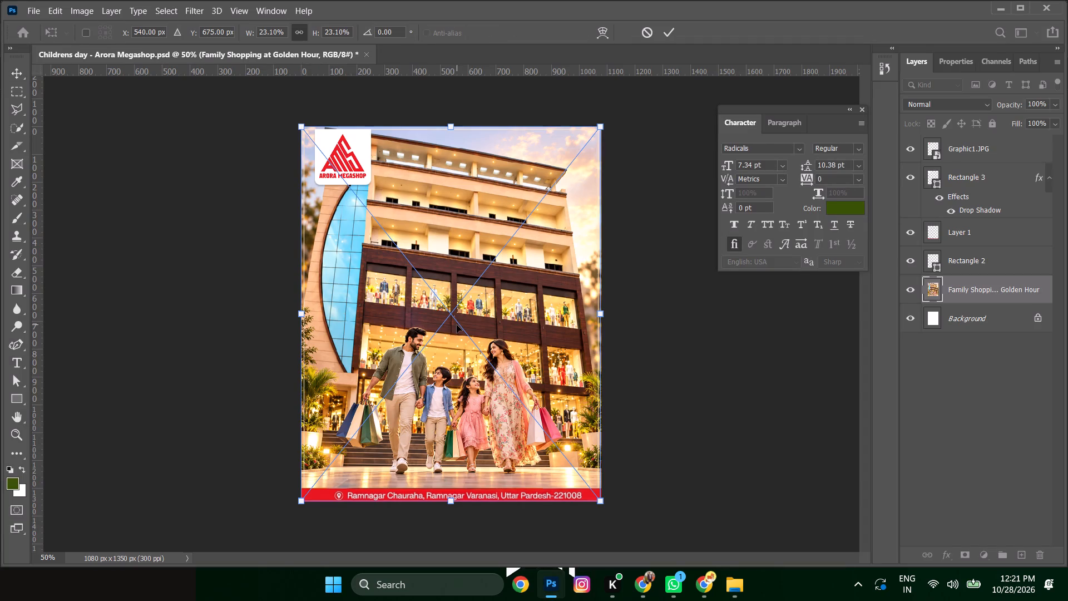
key(Return)
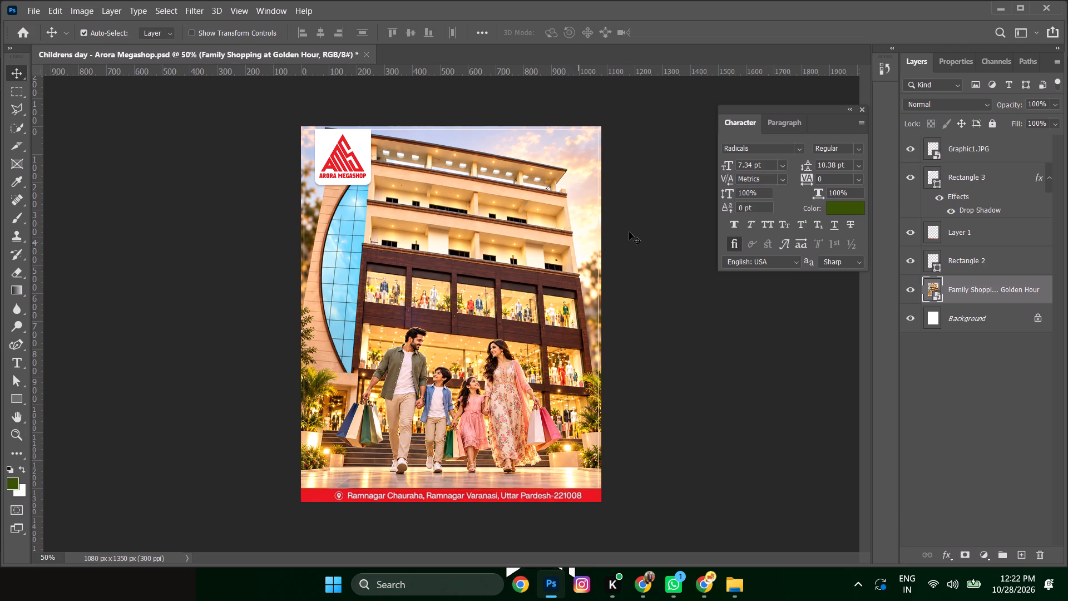
click(510, 201)
Set the foreground colour to a pale cream, #fdf3d2, starting from a shade sampled near the building's roofline.
click(8, 480)
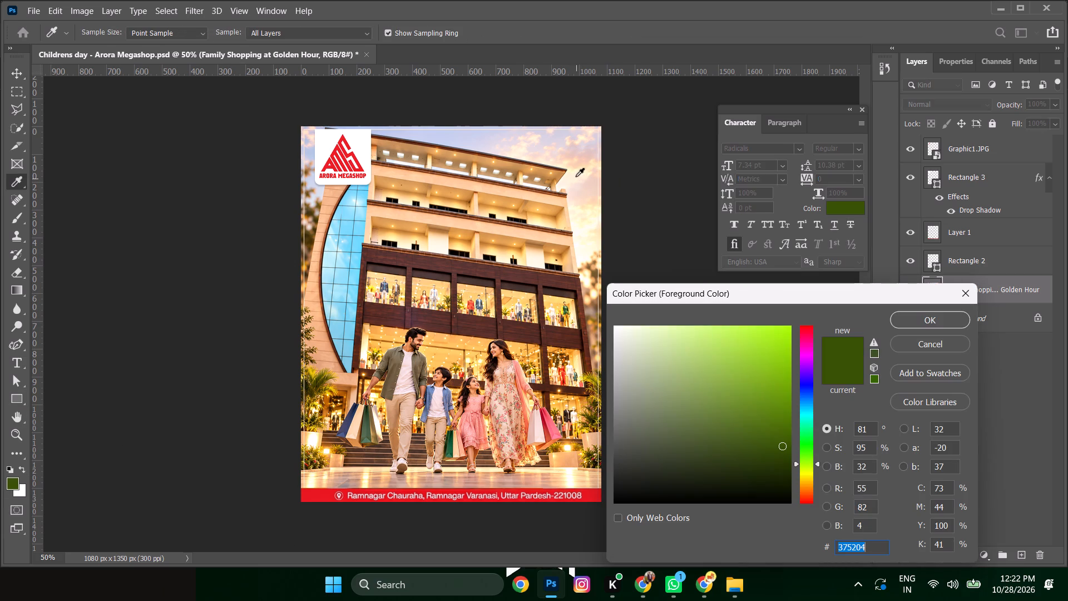
click(575, 173)
click(909, 330)
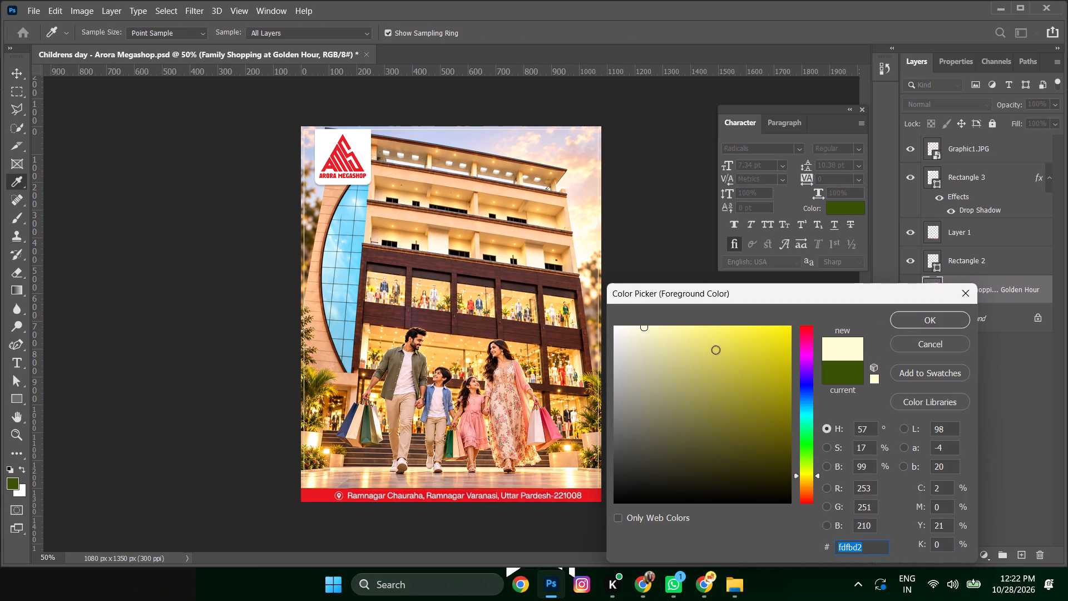
click(808, 480)
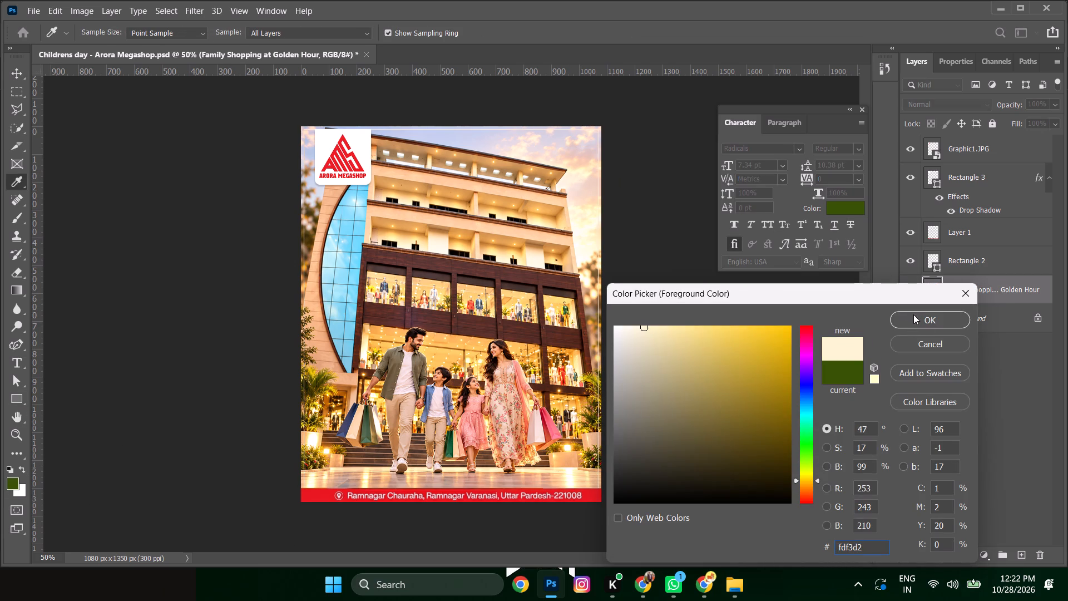
click(923, 320)
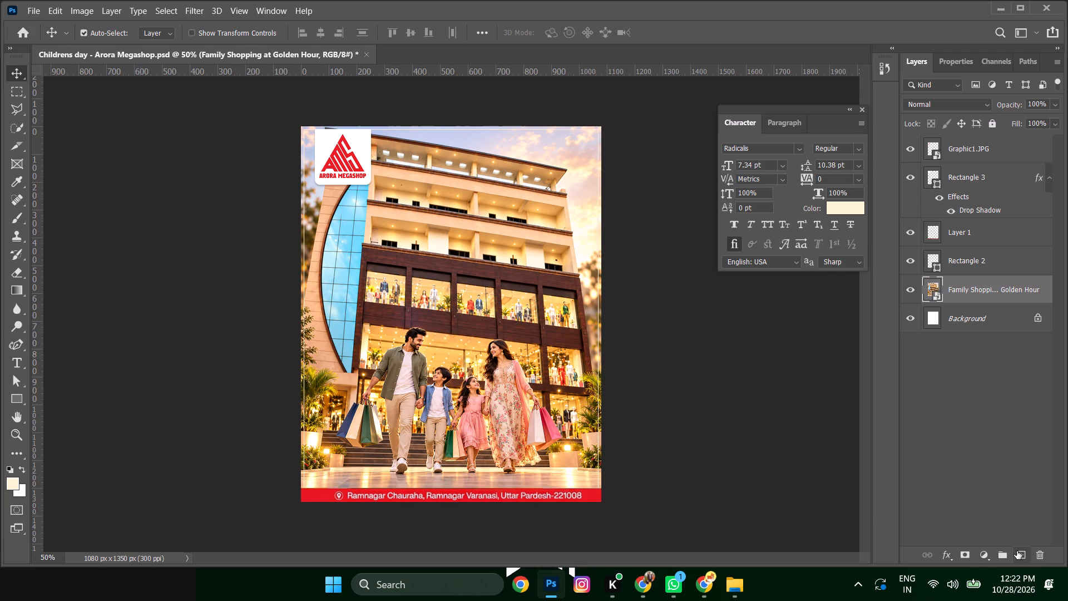
Add a layer above the shopping image and paint soft cream over the sky and upper building with 900 and 1200 px brushes.
click(1022, 550)
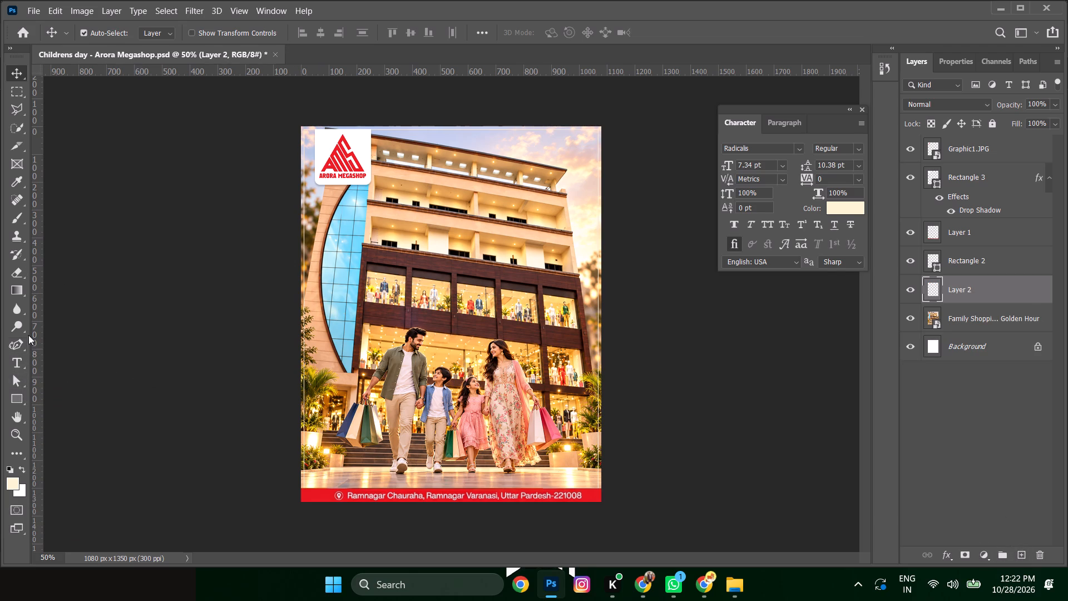
click(16, 213)
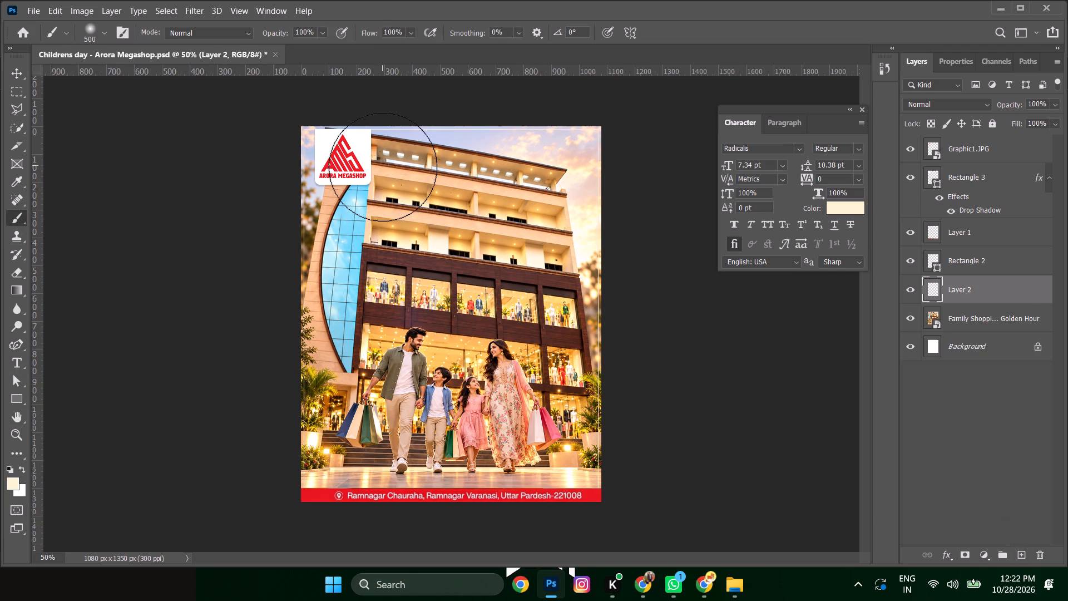
text(]]])
key(bracketright)
drag(196, 153, 284, 146)
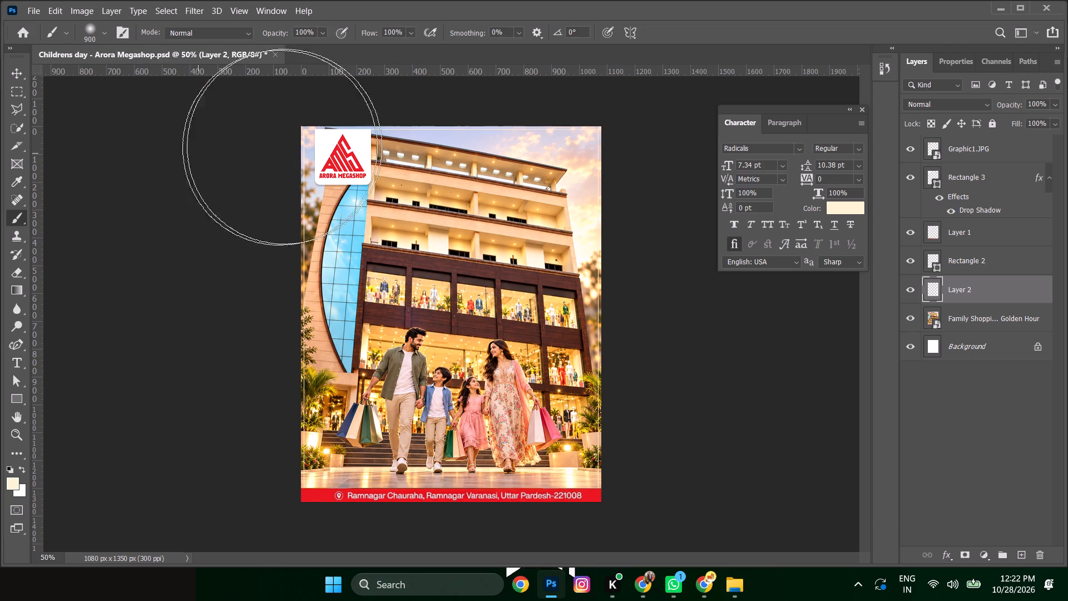
drag(284, 146, 1067, 158)
drag(552, 199, 1067, 526)
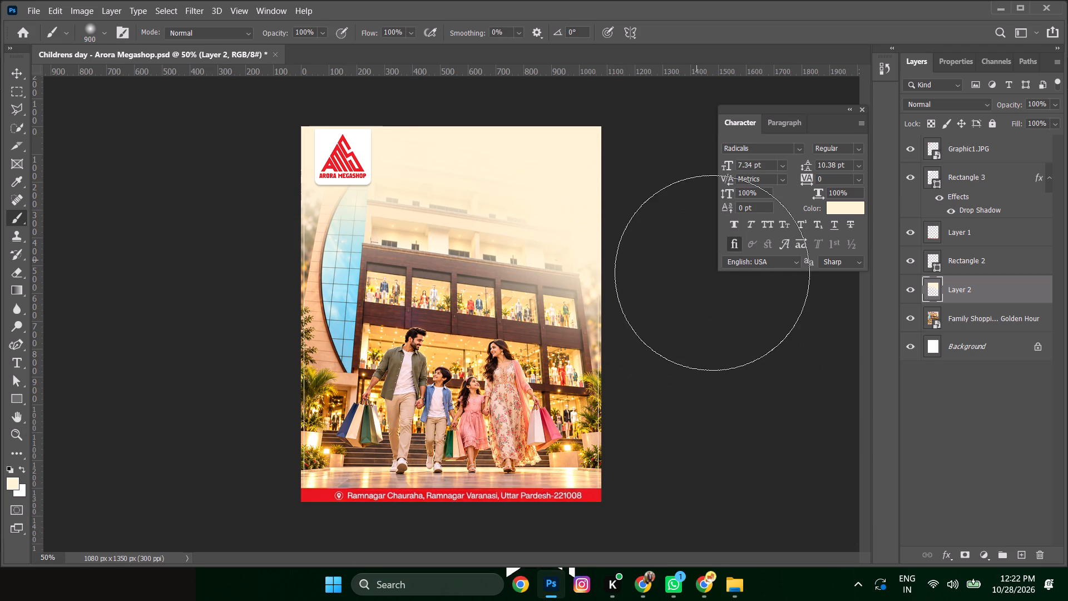
key(bracketright)
key(bracketright)
key(bracketright)
drag(421, 127, 1067, 206)
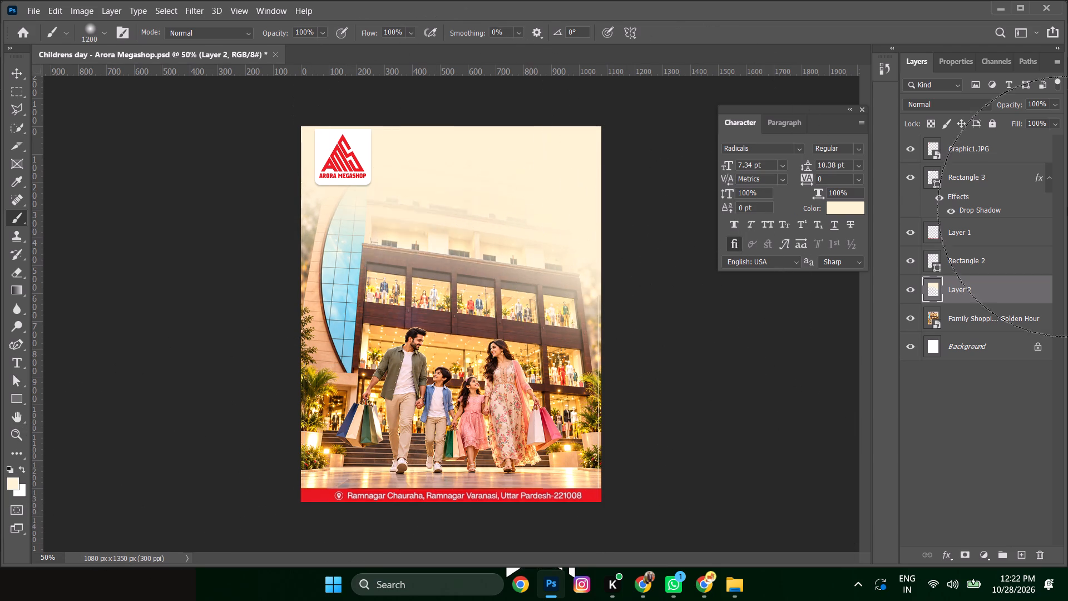
click(21, 73)
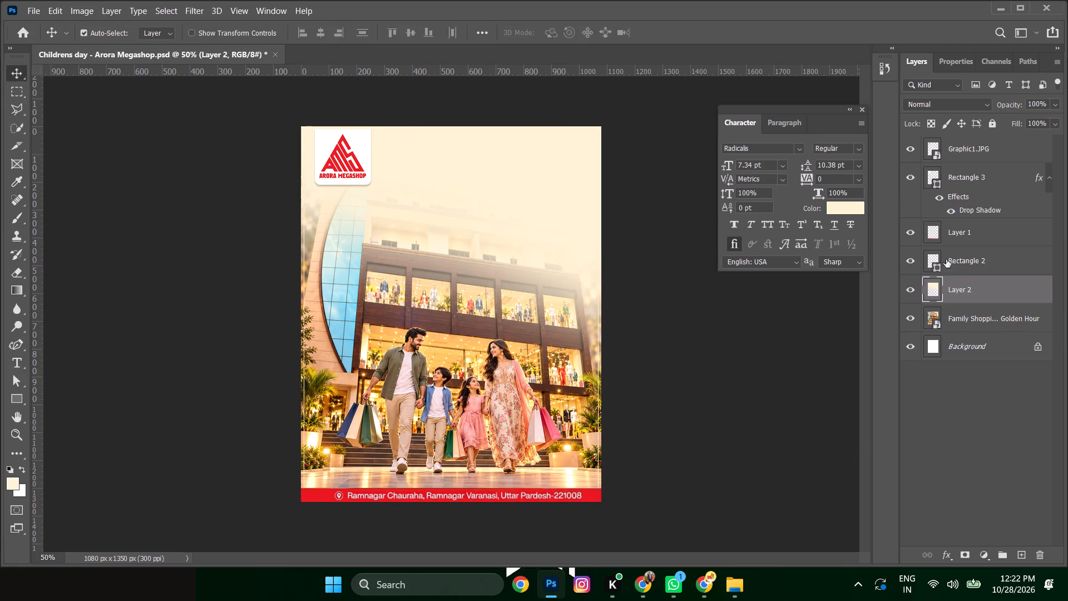
Give the Rectangle 2 border frame the recently used red stroke at a width of 3 px.
click(960, 261)
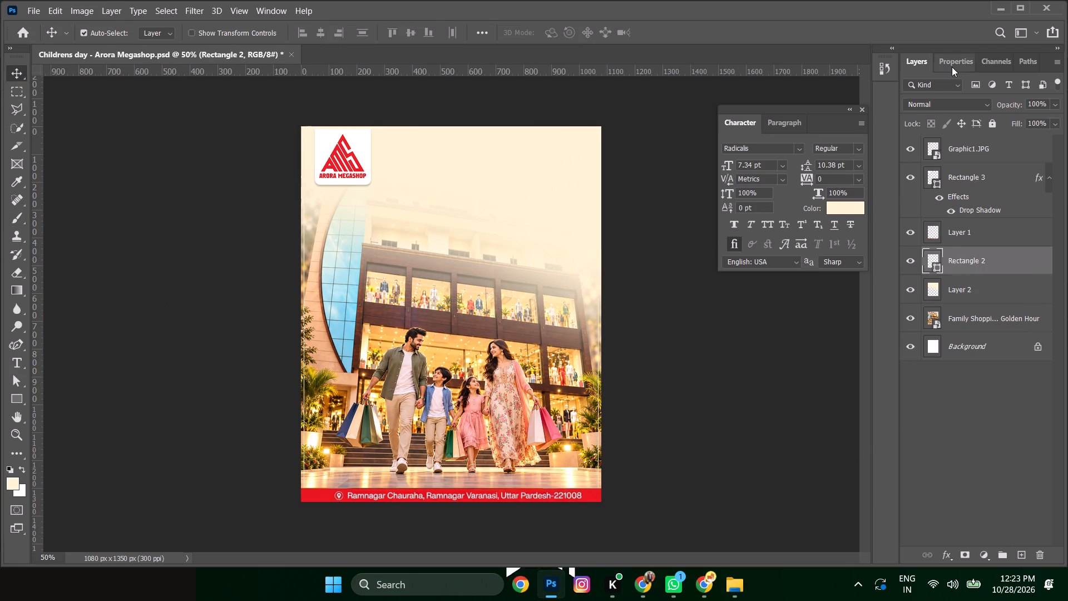
click(952, 67)
click(942, 151)
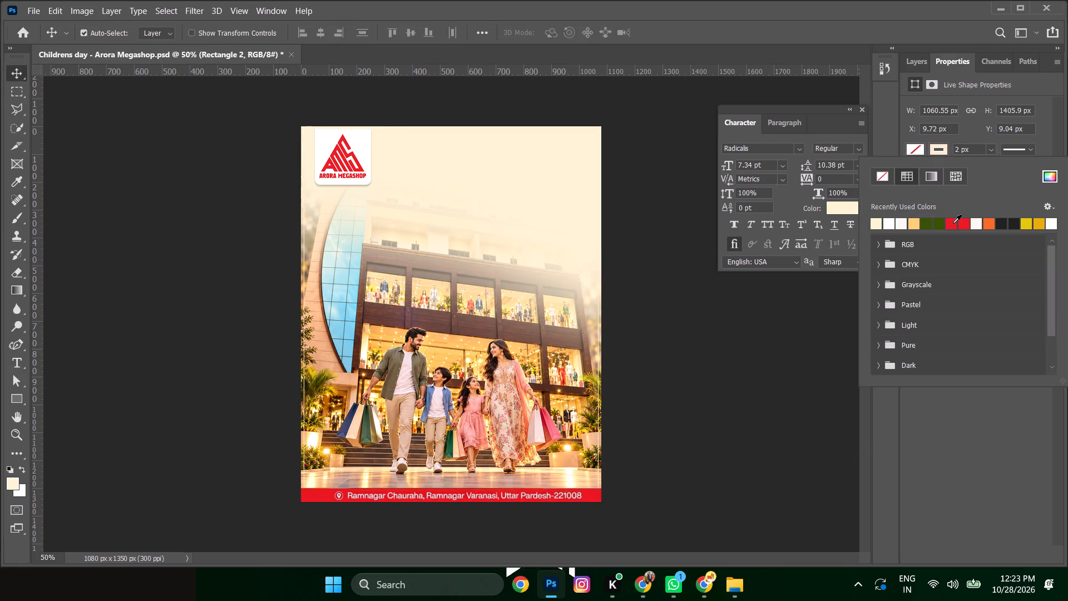
click(952, 225)
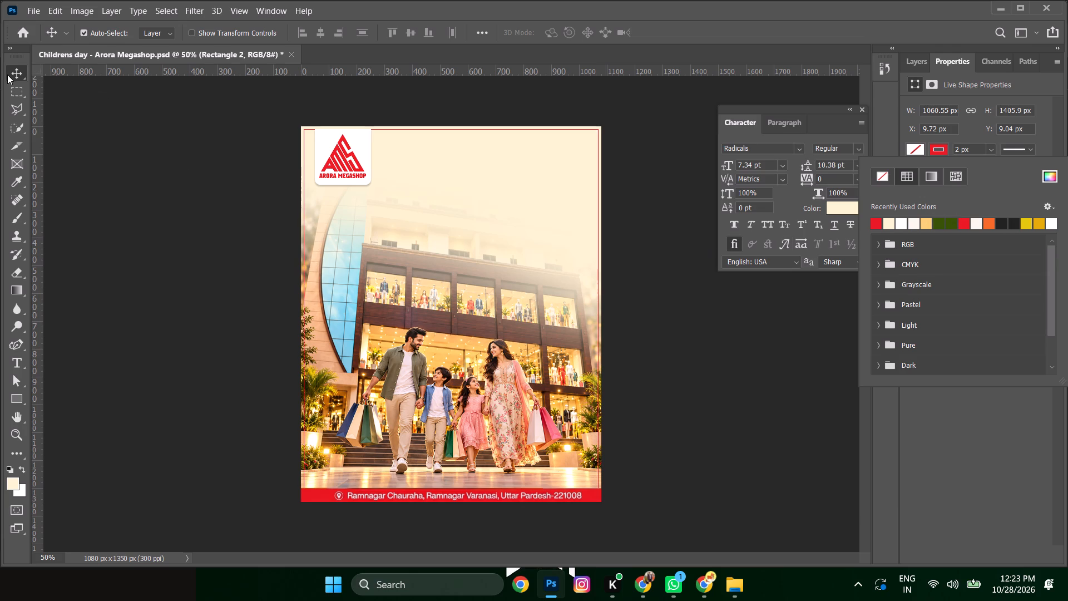
click(973, 151)
scroll(975, 151, up, 1)
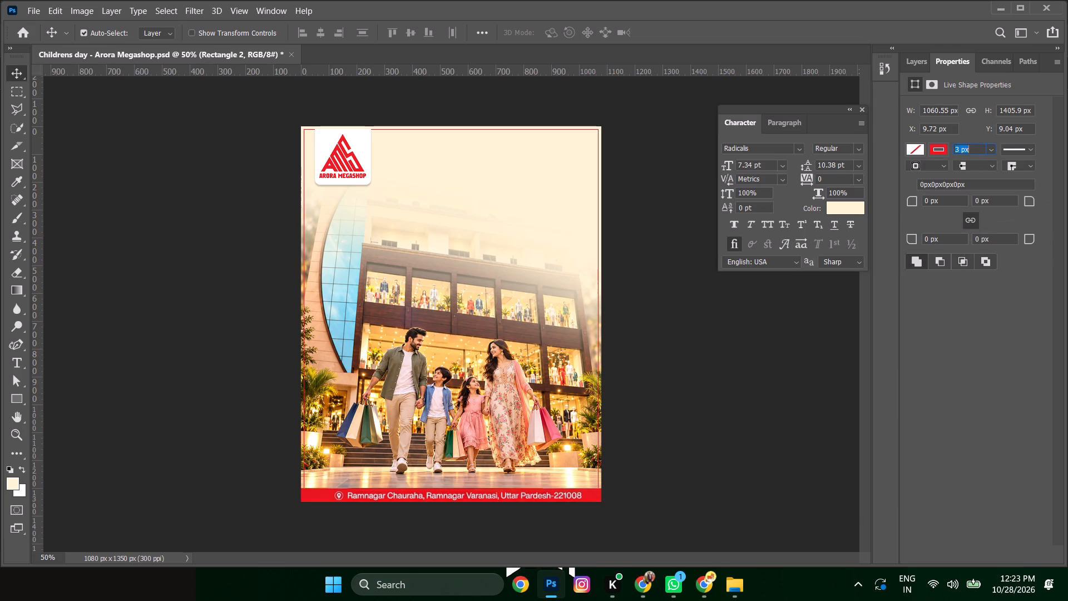
key(Return)
click(14, 71)
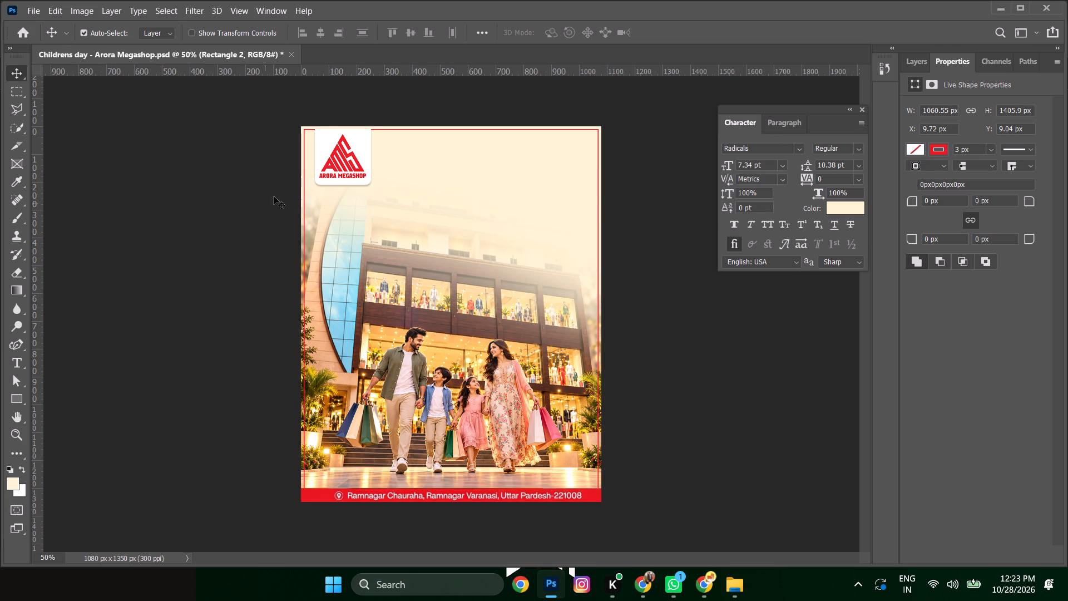
Nudge the Arora Megashop logo and its white card slightly upward, and save the poster.
alt+scroll(357, 90, up, 14)
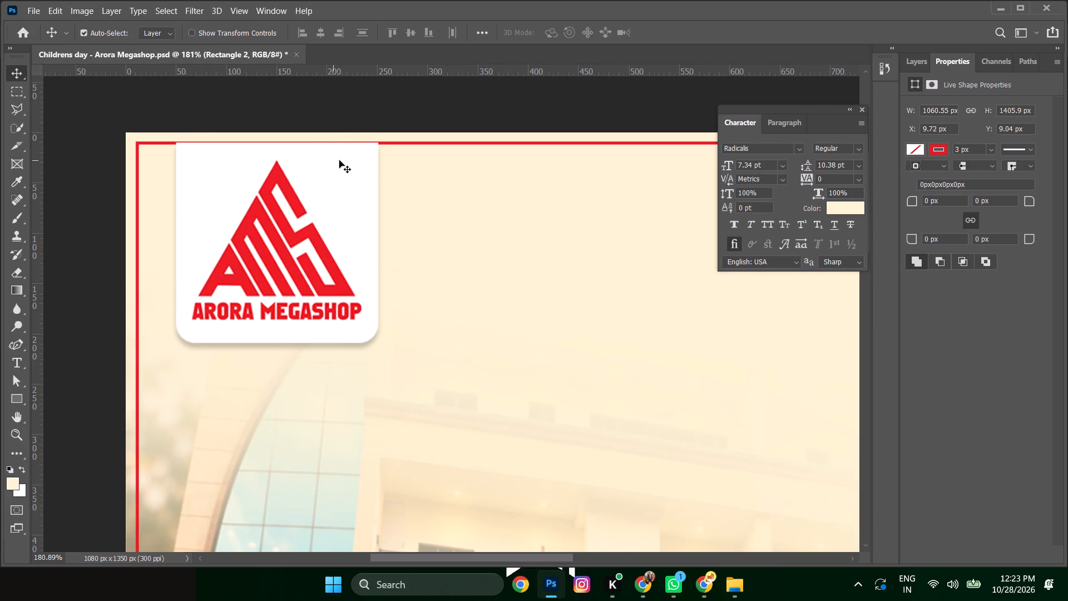
click(347, 160)
key(Up)
alt+scroll(343, 160, down, 9)
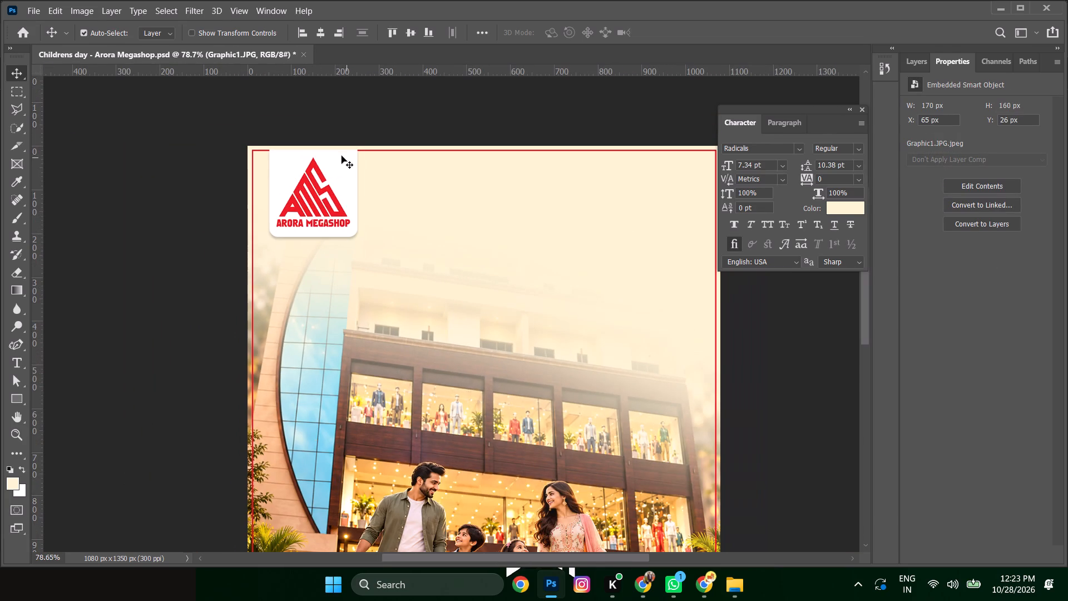
key(ctrl+s)
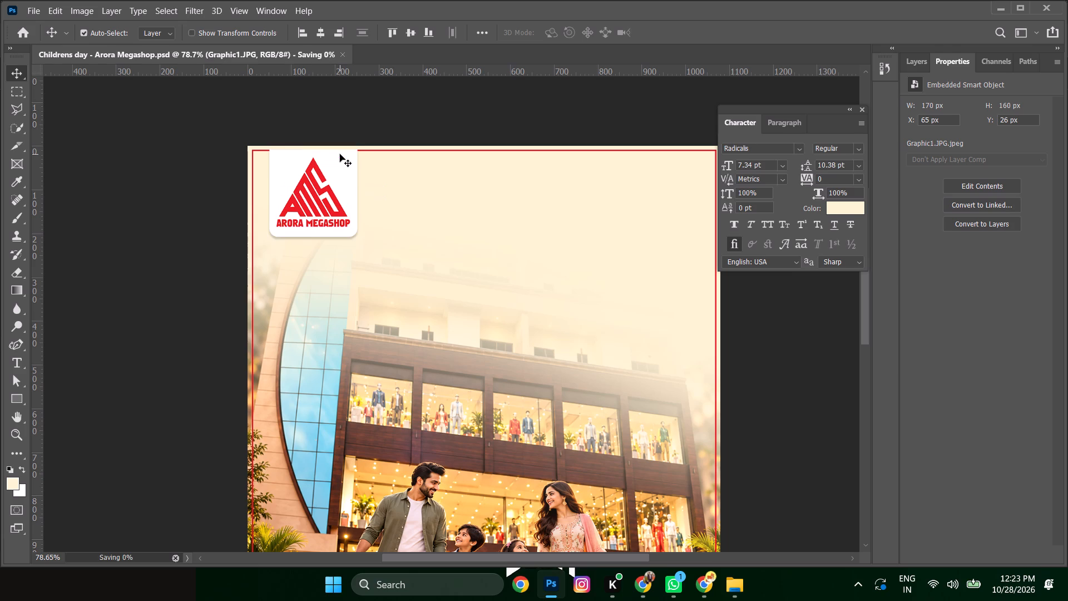
alt+scroll(352, 169, down, 5)
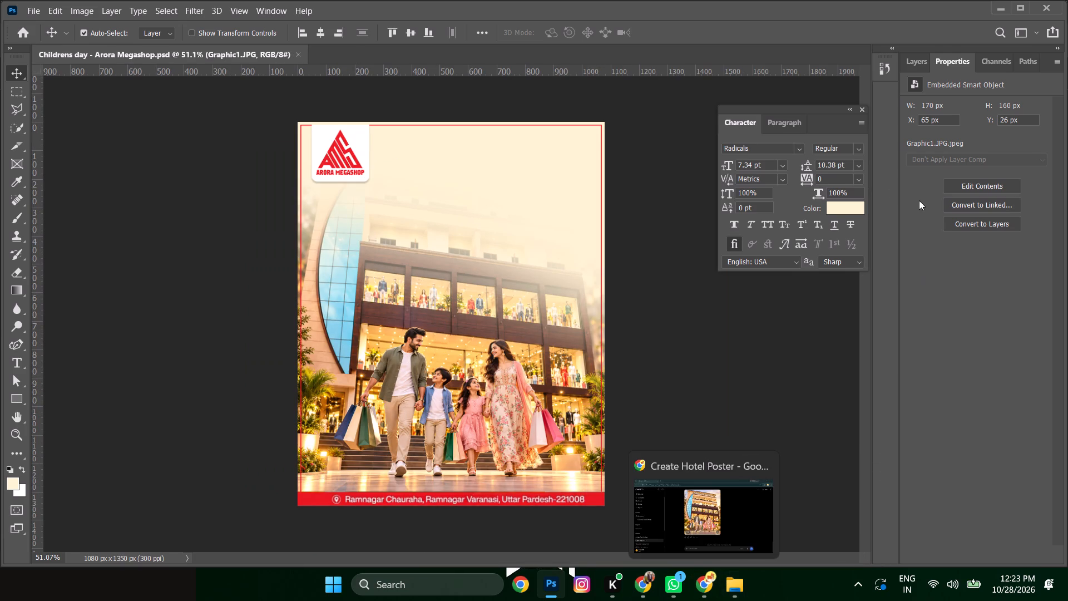
Add the text "Cildren's Day" in the logo's red, #ed1d24, in the blank cream area beside the logo.
click(914, 66)
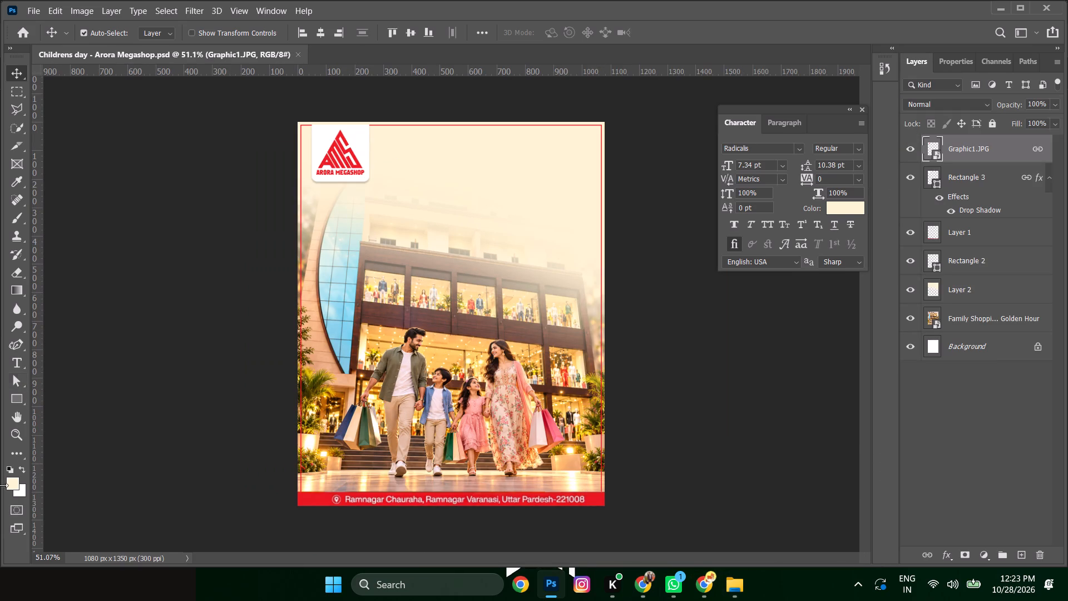
click(857, 209)
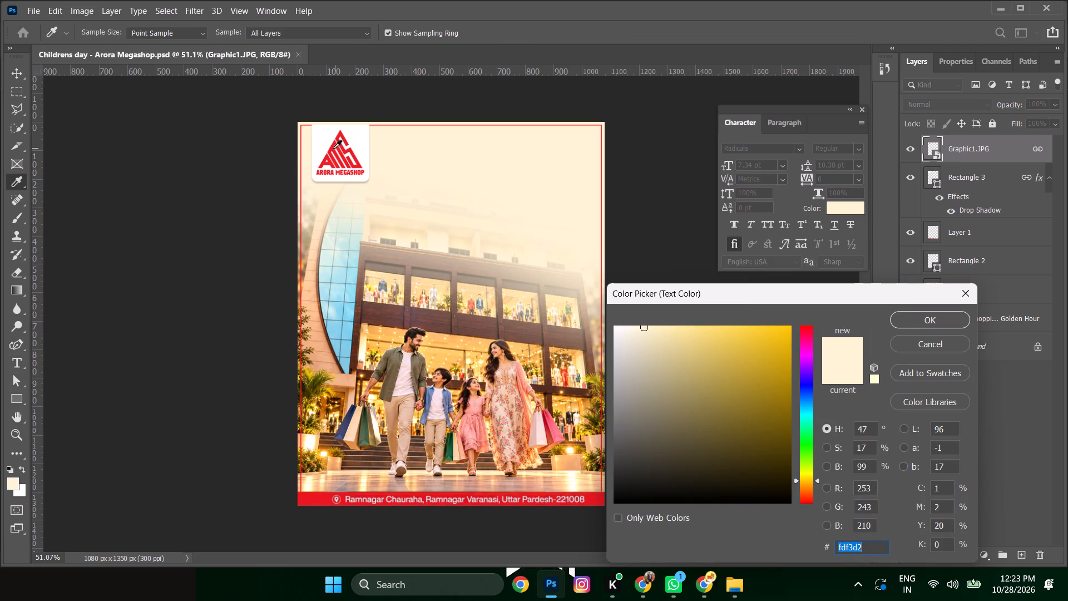
click(330, 155)
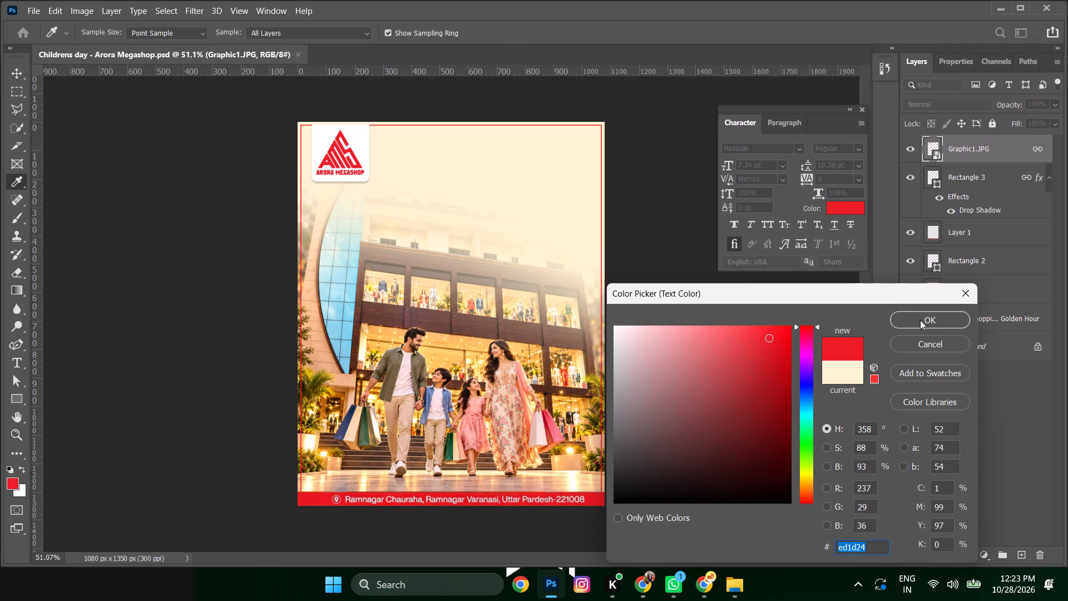
click(920, 319)
click(19, 362)
click(456, 185)
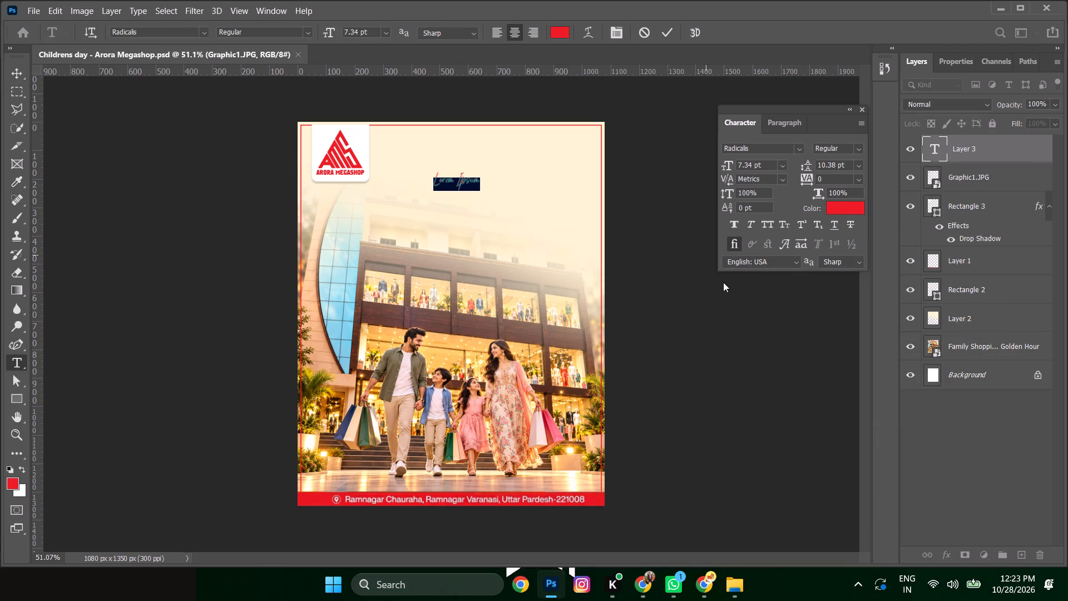
text(ildre)
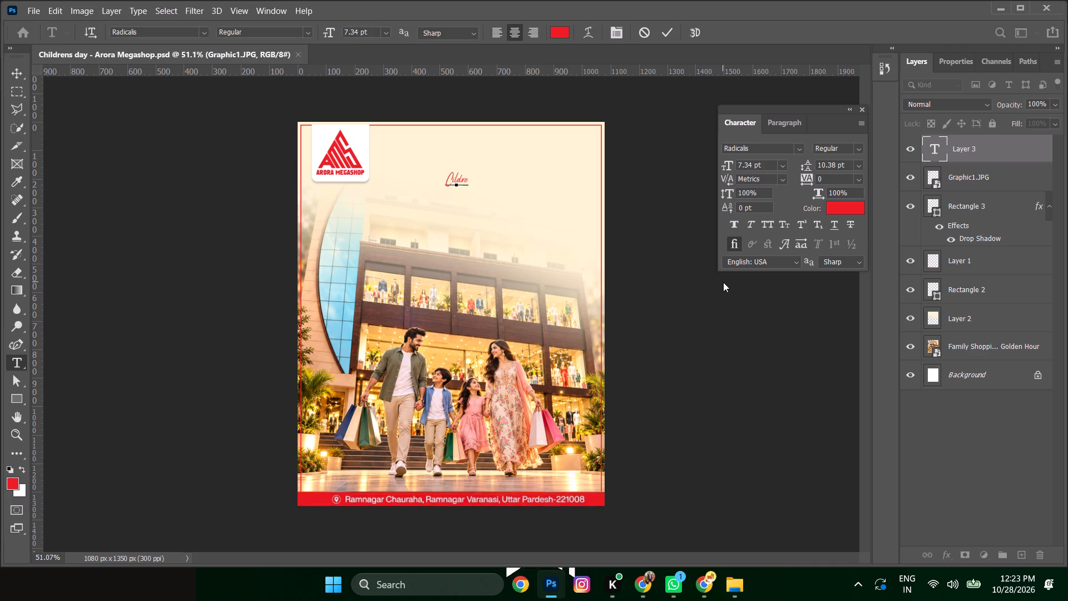
key(n)
key(Left)
key(Left)
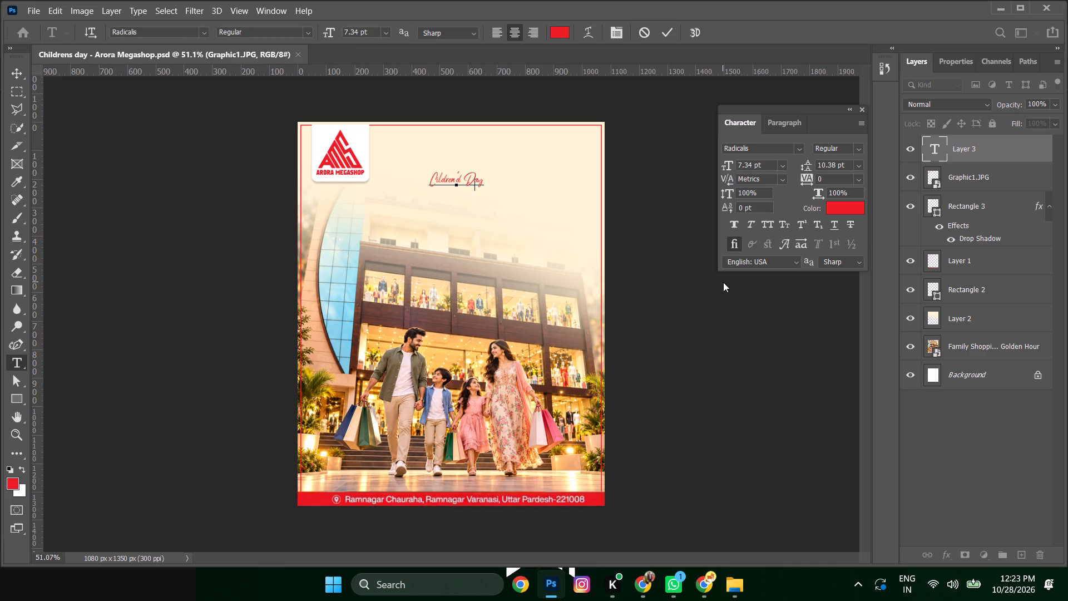
key(Left)
key(Left)
key(BackSpace)
key(s)
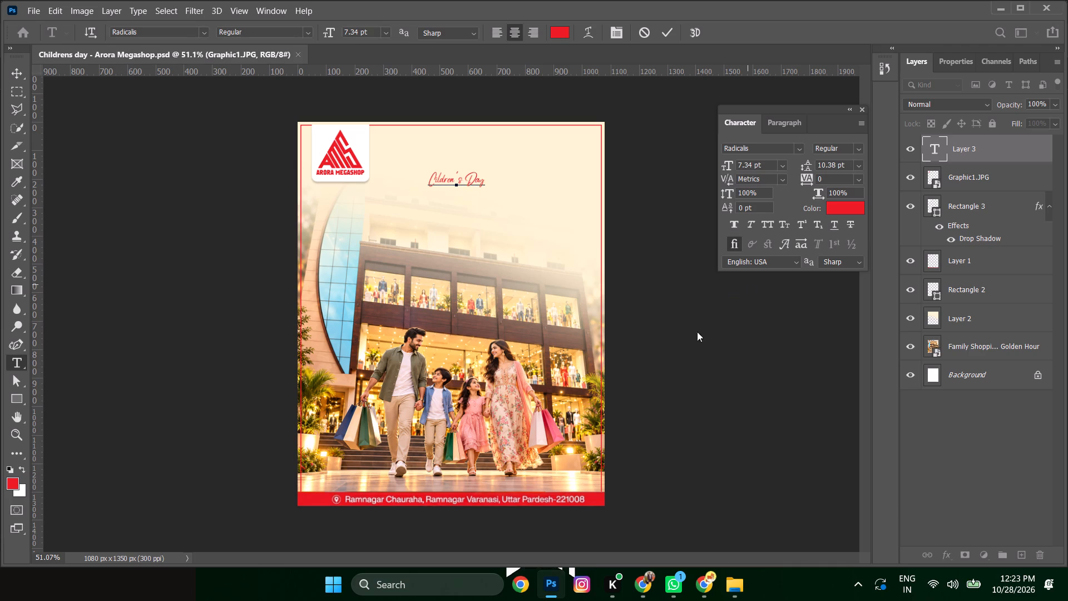
click(17, 71)
Scale the new heading text up to about 248%, giving a font size of 18.23 pt.
key(ctrl+t)
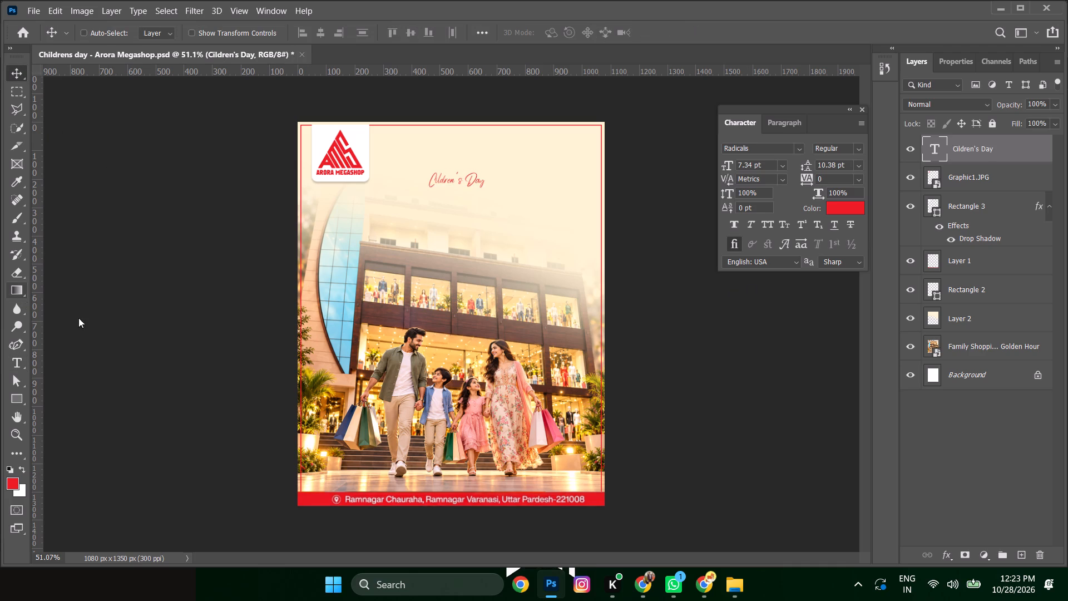
drag(488, 190, 573, 219)
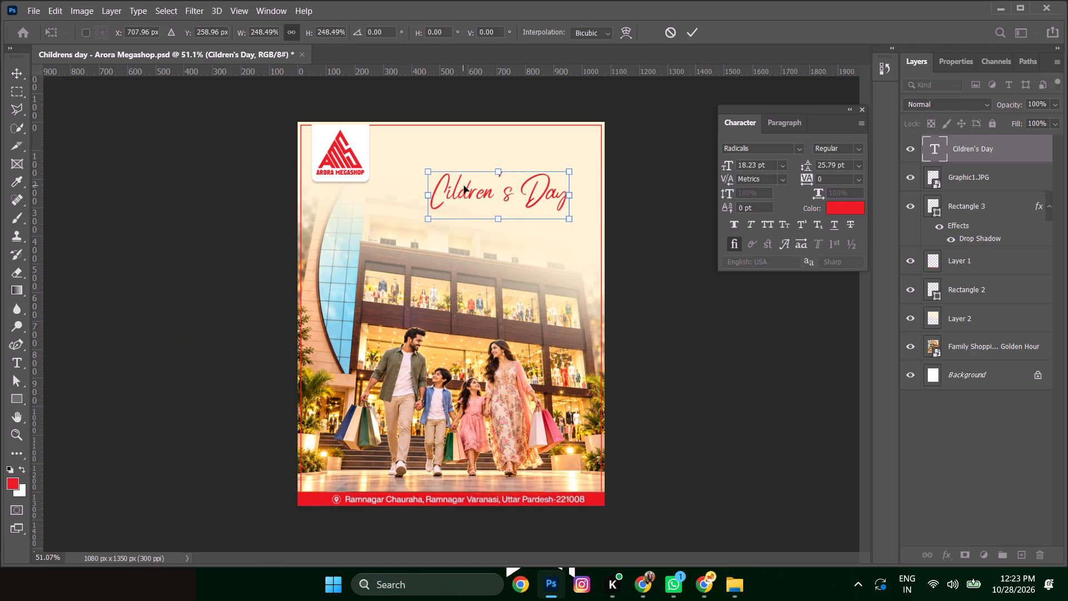
key(Return)
Correct the heading's spelling to "Children's Day".
double_click(454, 187)
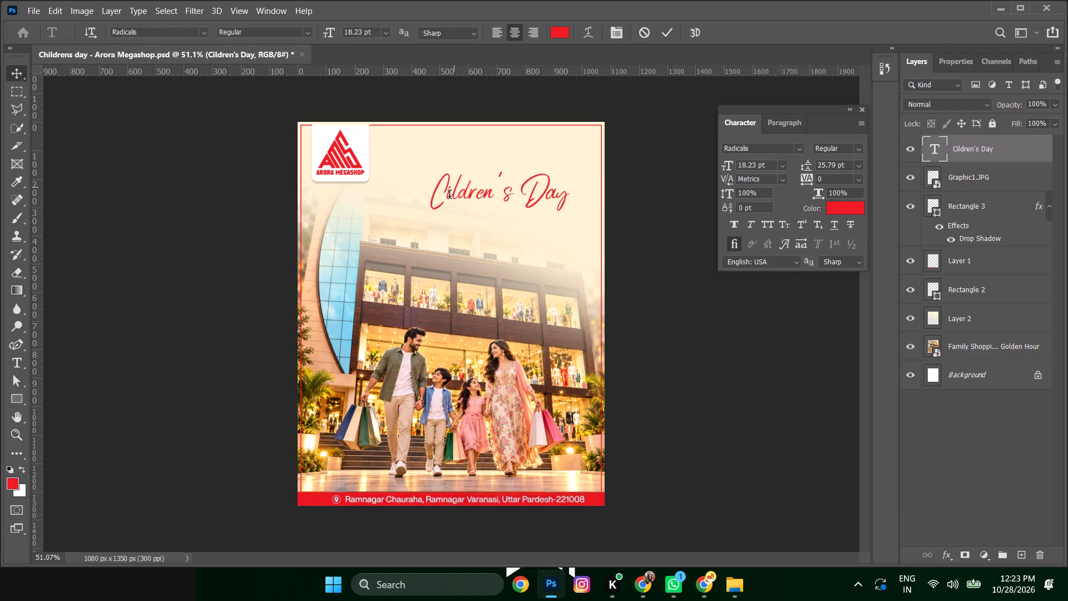
click(448, 196)
key(h)
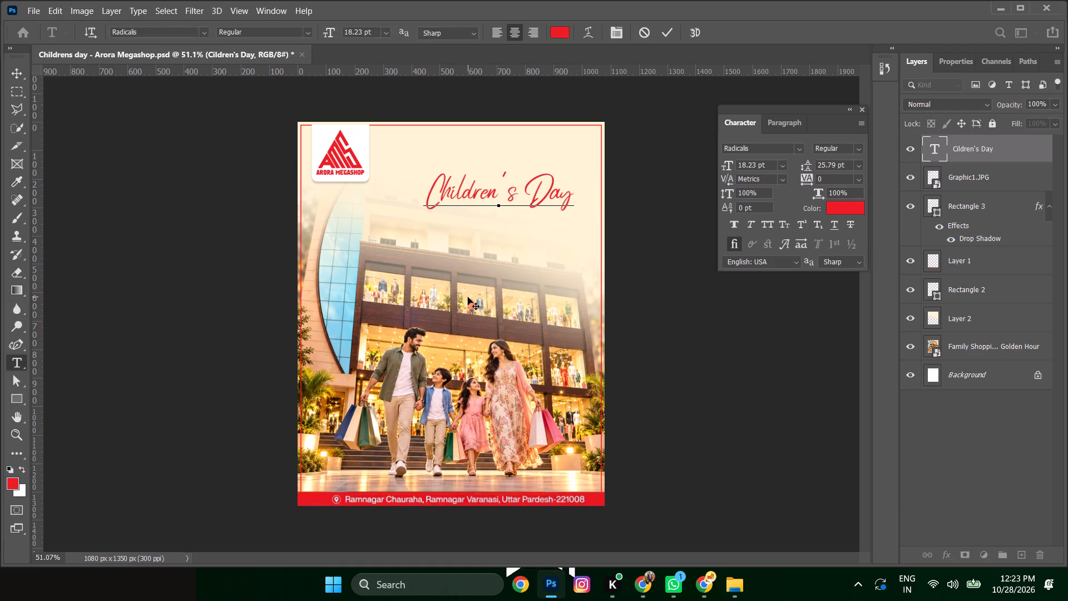
click(13, 76)
Open the font family choices for the "Children's Day" heading.
click(797, 152)
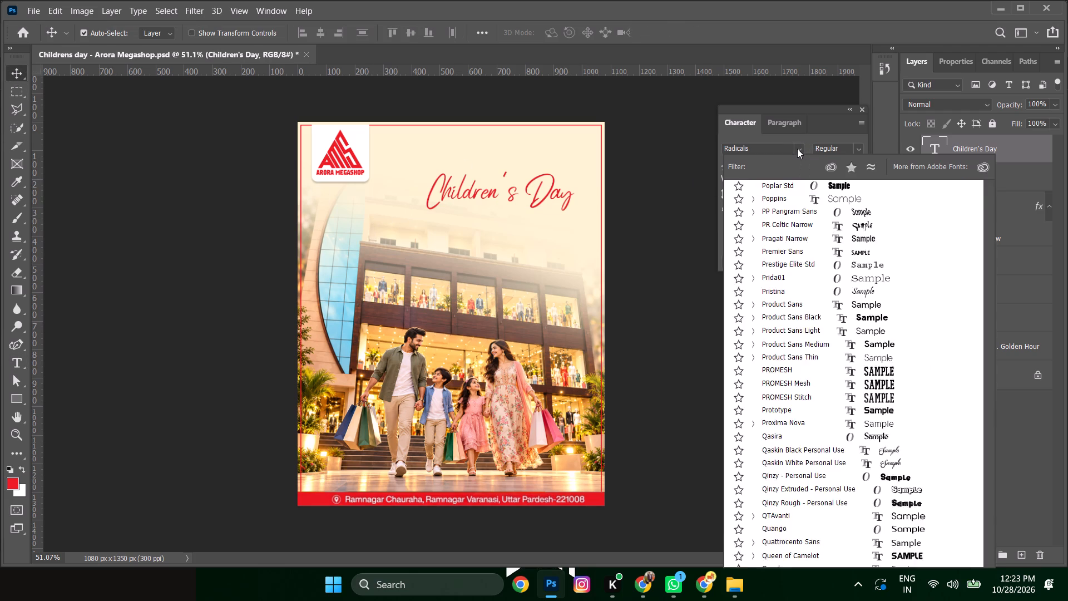
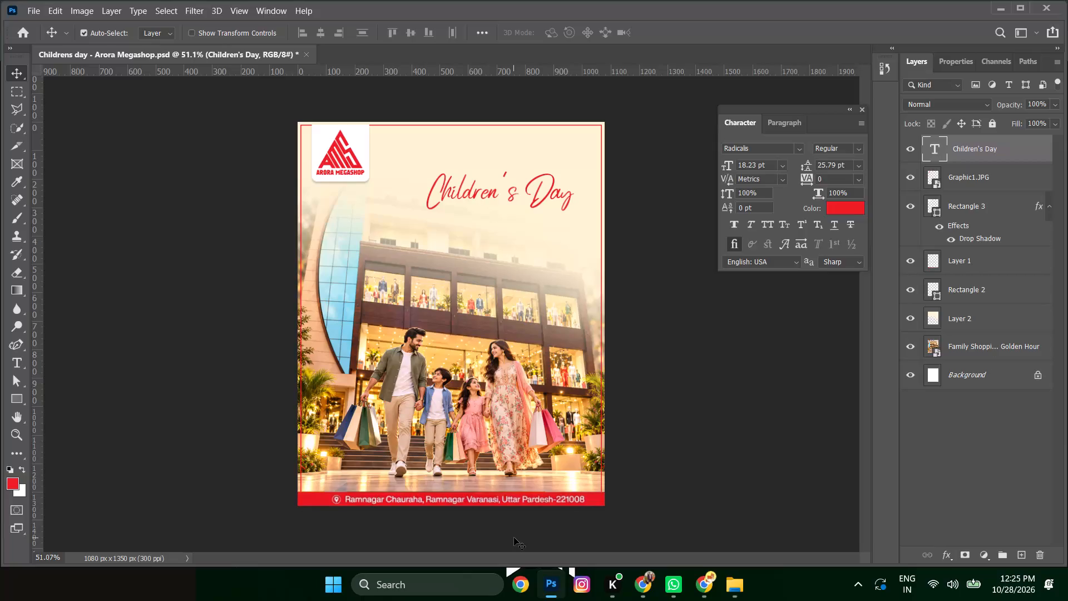
Set the "Children's Day" heading's font to Cheva Display.
click(796, 147)
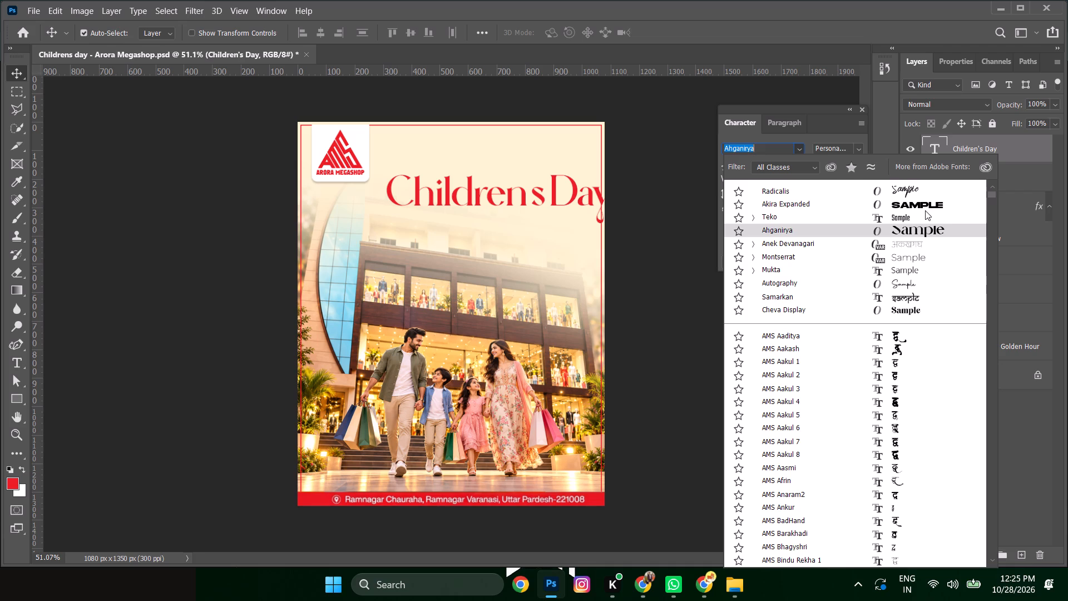
click(913, 309)
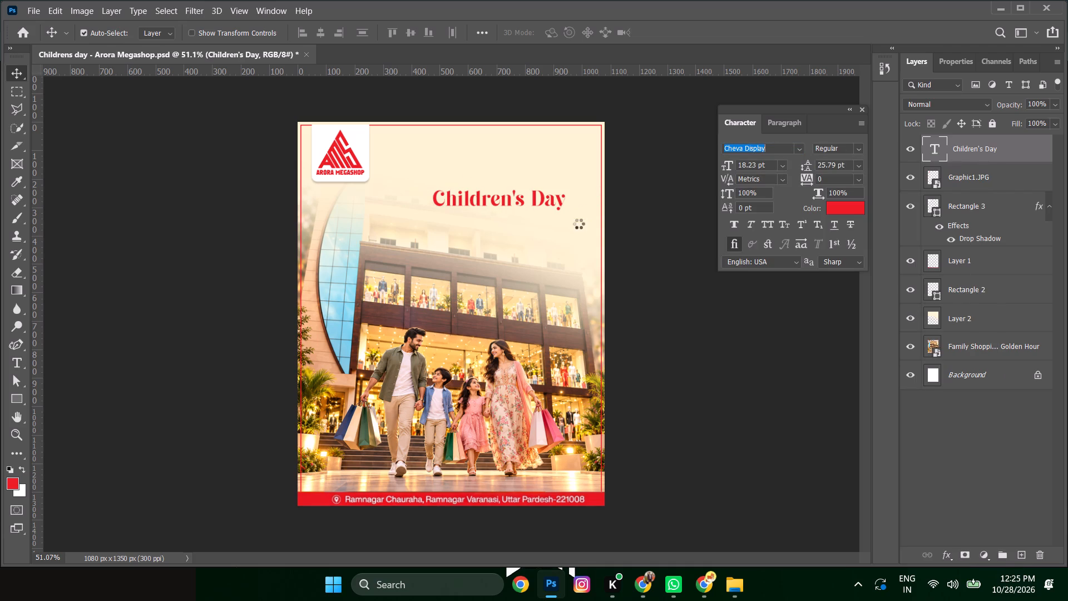
Break the heading into two lines, with "Day" centred below "Children's".
double_click(541, 198)
click(534, 201)
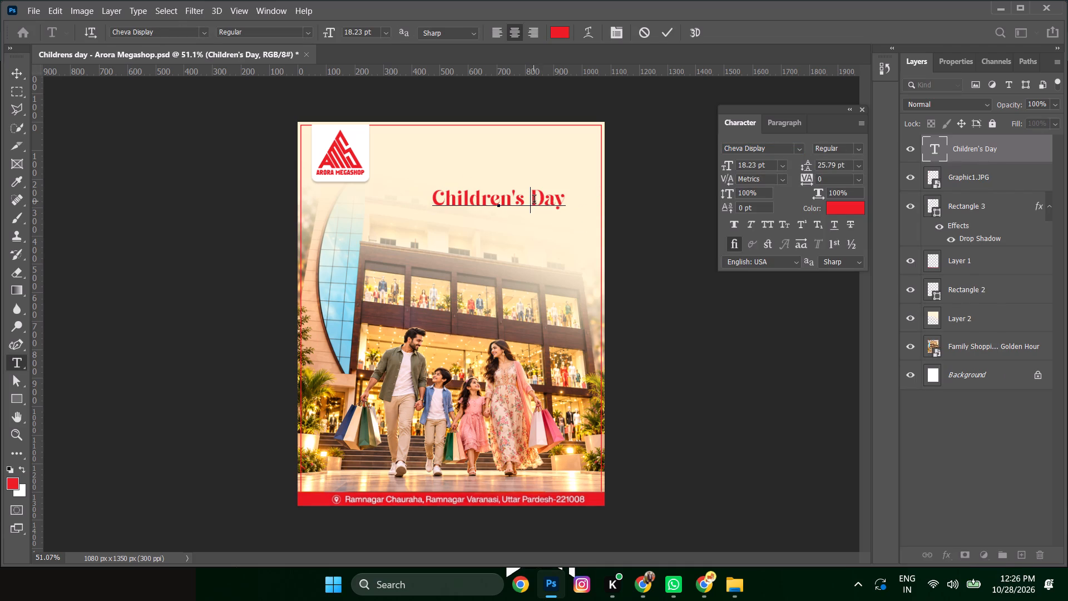
key(Return)
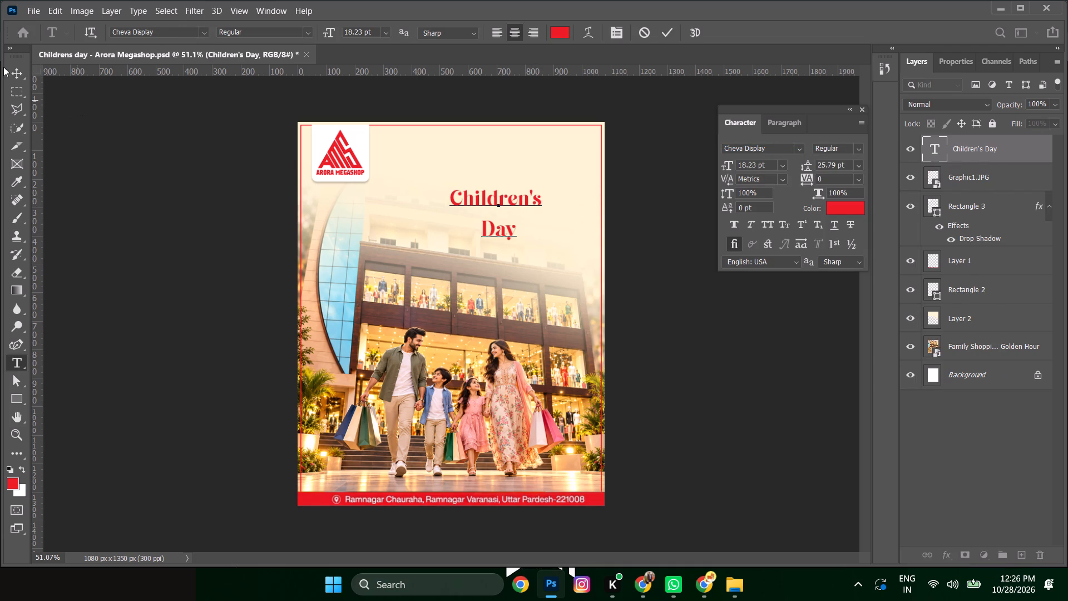
click(17, 72)
Tighten the two-line heading's leading, trying 20 pt first and settling on 18 pt.
drag(847, 164, 739, 183)
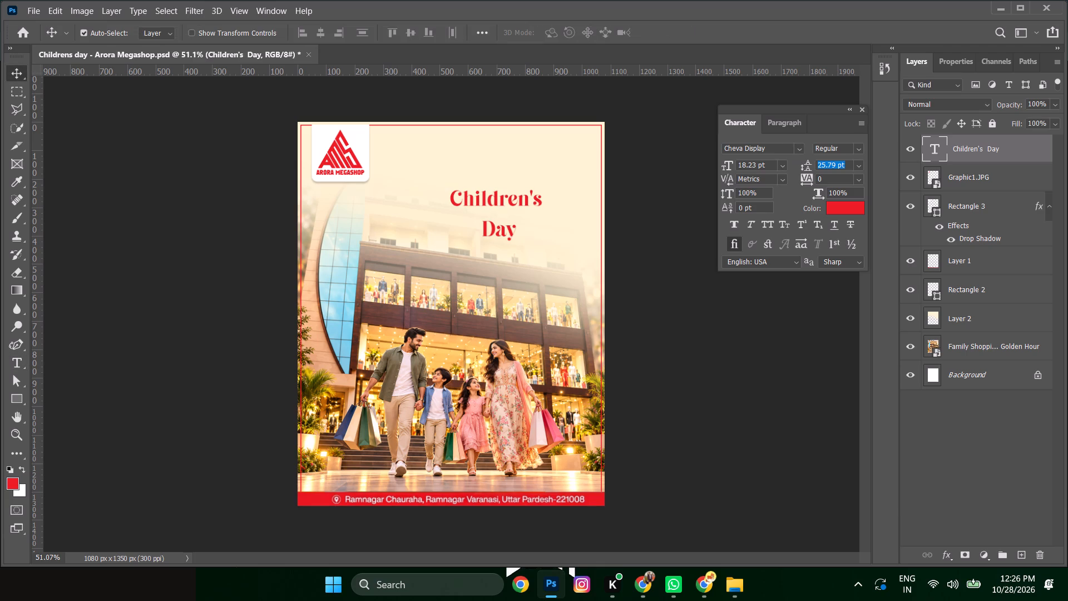
drag(739, 183, 736, 182)
text(20)
key(Return)
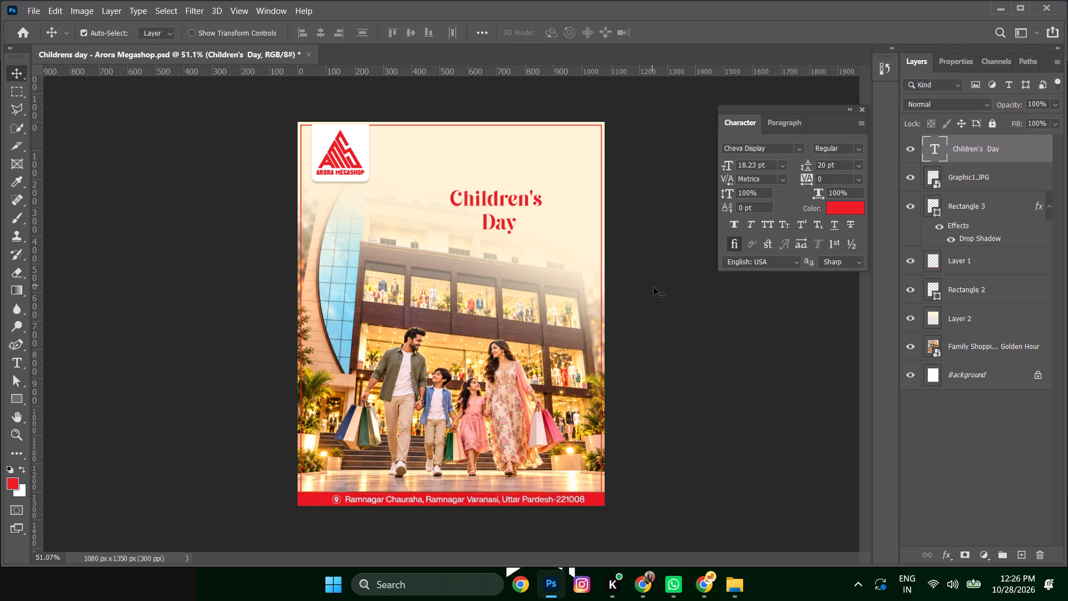
click(505, 196)
drag(839, 166, 794, 170)
drag(794, 170, 616, 186)
text(18)
key(Return)
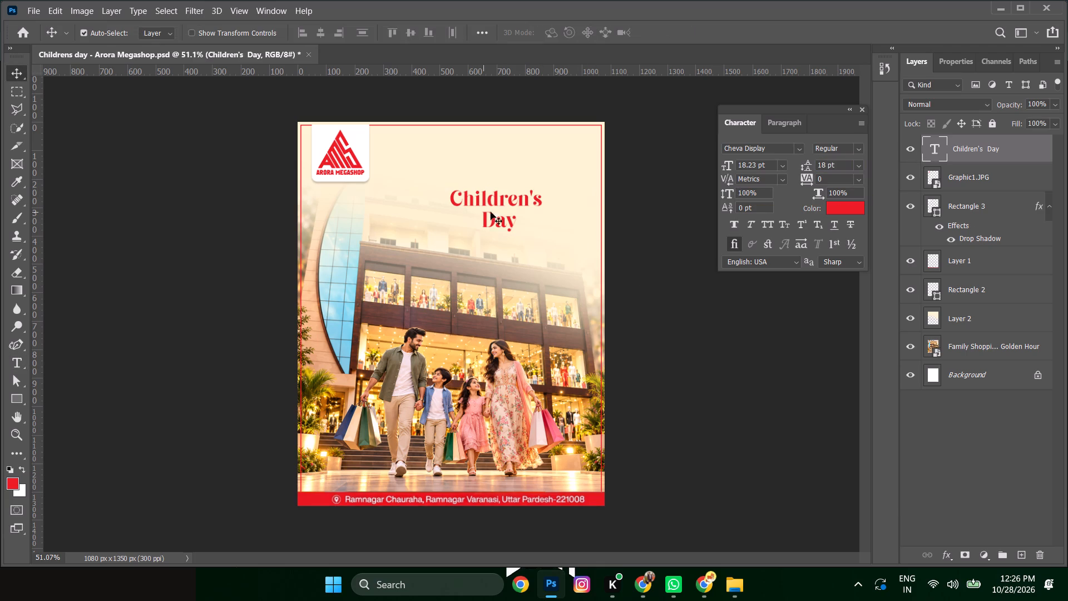
Scale the two-line heading up to about 146%, giving a font size of 26.65 pt, and shift it slightly left and up.
click(496, 200)
key(ctrl+t)
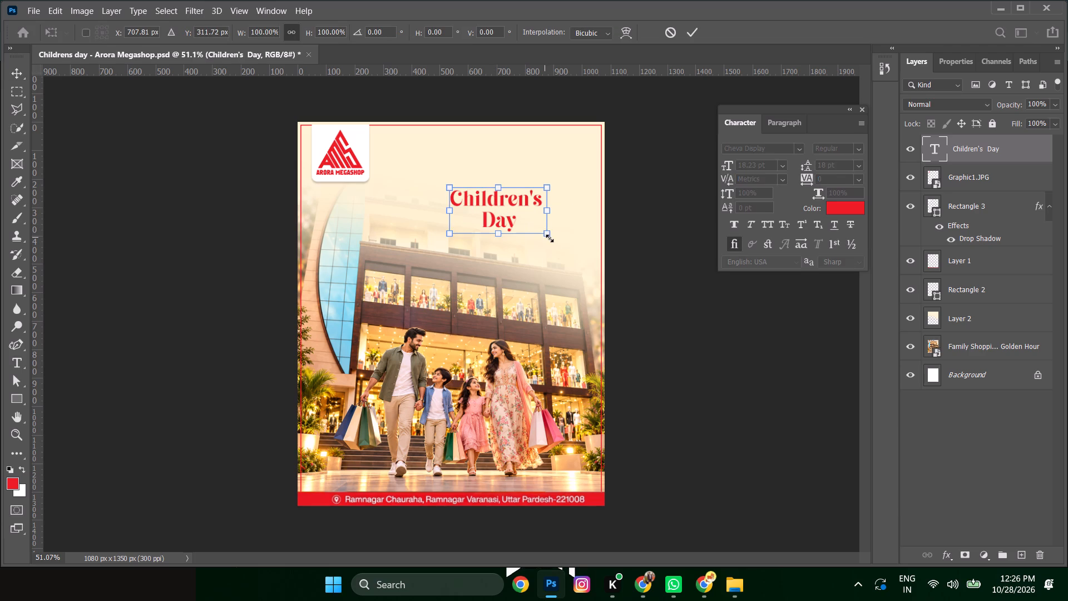
drag(550, 234, 587, 271)
drag(550, 225, 539, 225)
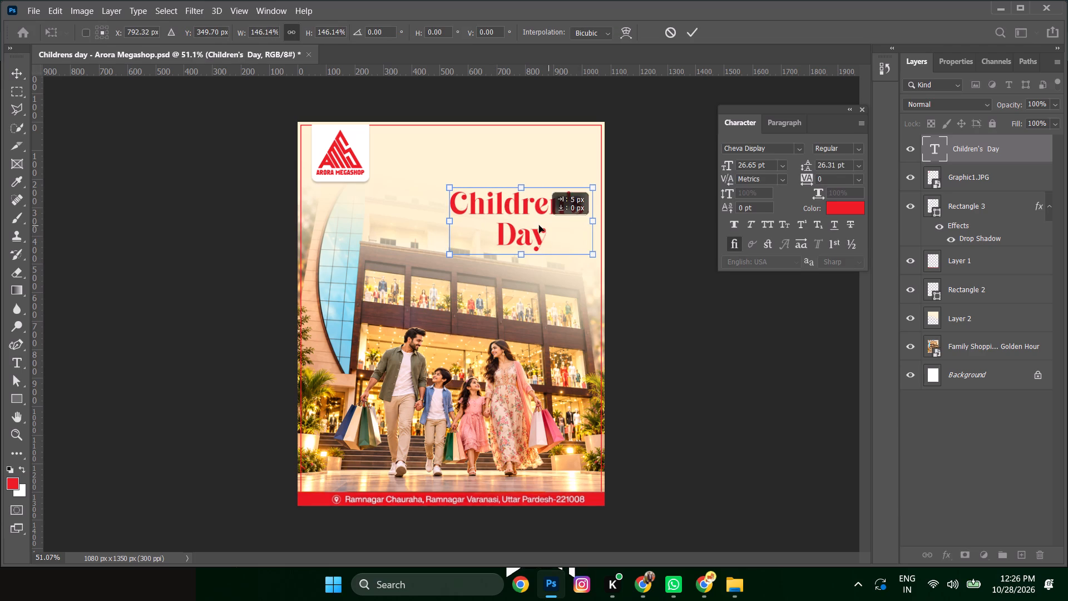
drag(539, 225, 540, 219)
key(Return)
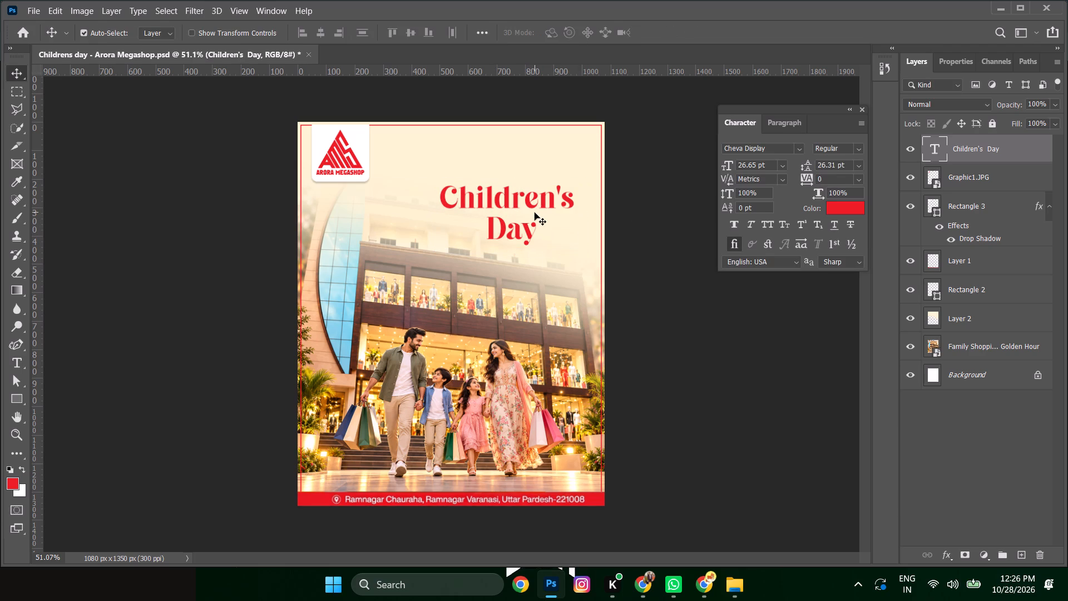
Nudge the enlarged heading up and slightly left into the cream area beside the logo, leaving room above it.
key(shift+Up)
key(shift+Up)
key(shift+Up)
key(shift+Up)
key(shift+Up)
key(shift+Up)
key(shift+Up)
key(shift+Up)
key(shift+Up)
key(shift+Up)
key(shift+Up)
key(shift+Left)
key(shift+Left)
key(shift+Down)
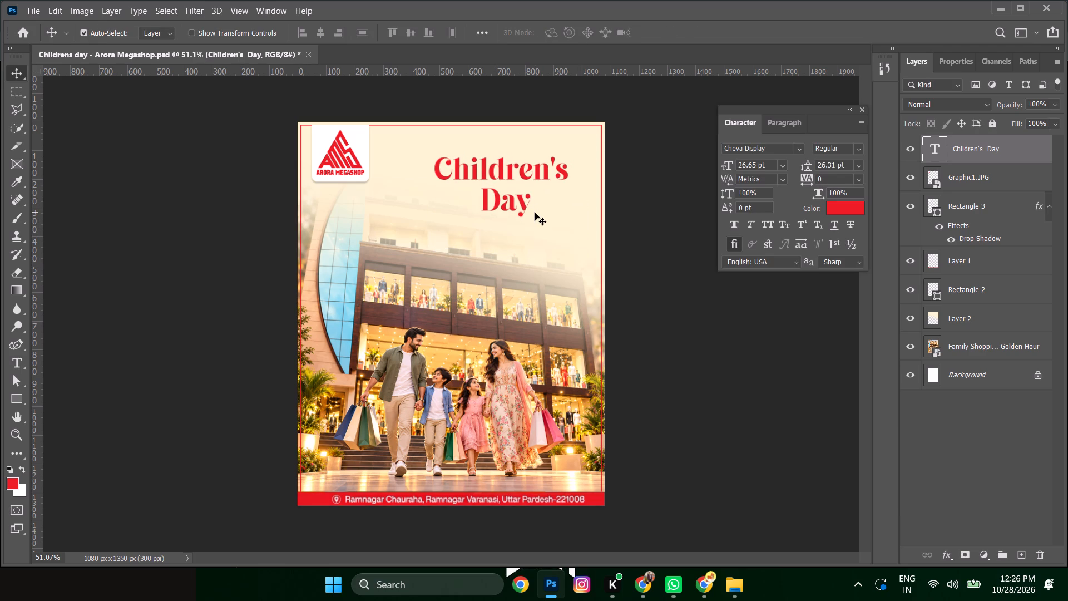
key(shift+Down)
key(shift+Down)
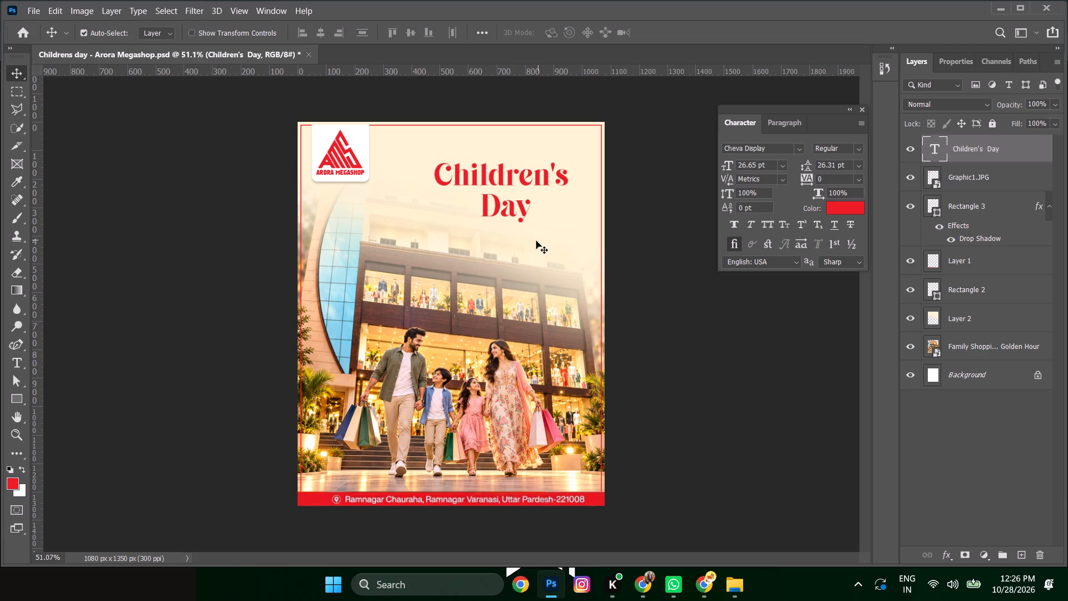
key(shift+Left)
key(shift+Down)
key(shift+Left)
key(shift+Down)
key(shift+Left)
key(shift+Down)
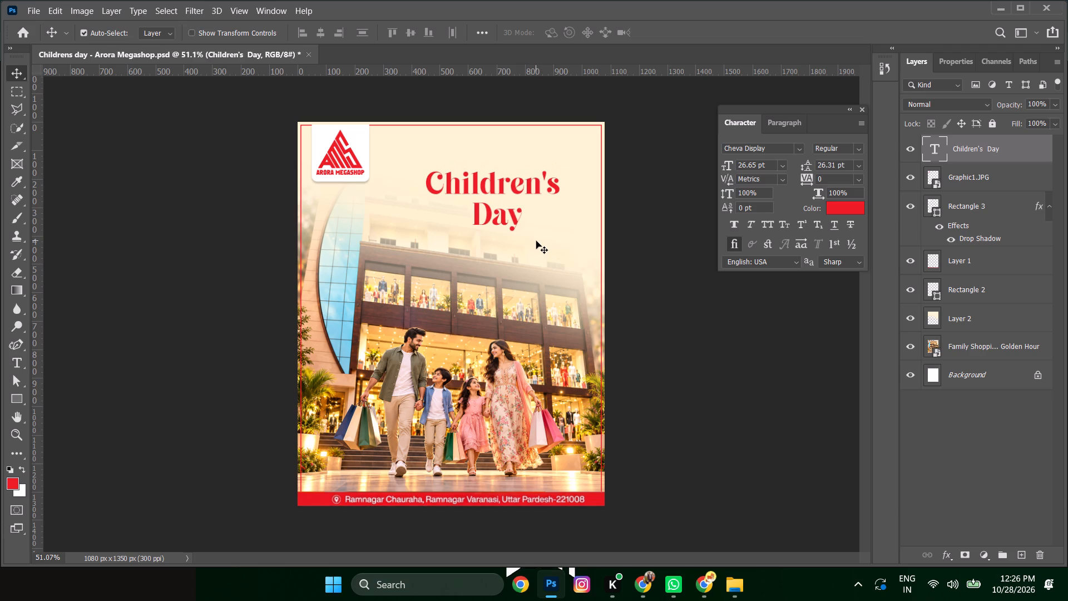
key(shift+Right)
key(shift+Down)
key(shift+Down)
Duplicate the "Children's Day" heading above the original and colour the copy black.
alt+drag(505, 191, 495, 144)
click(841, 208)
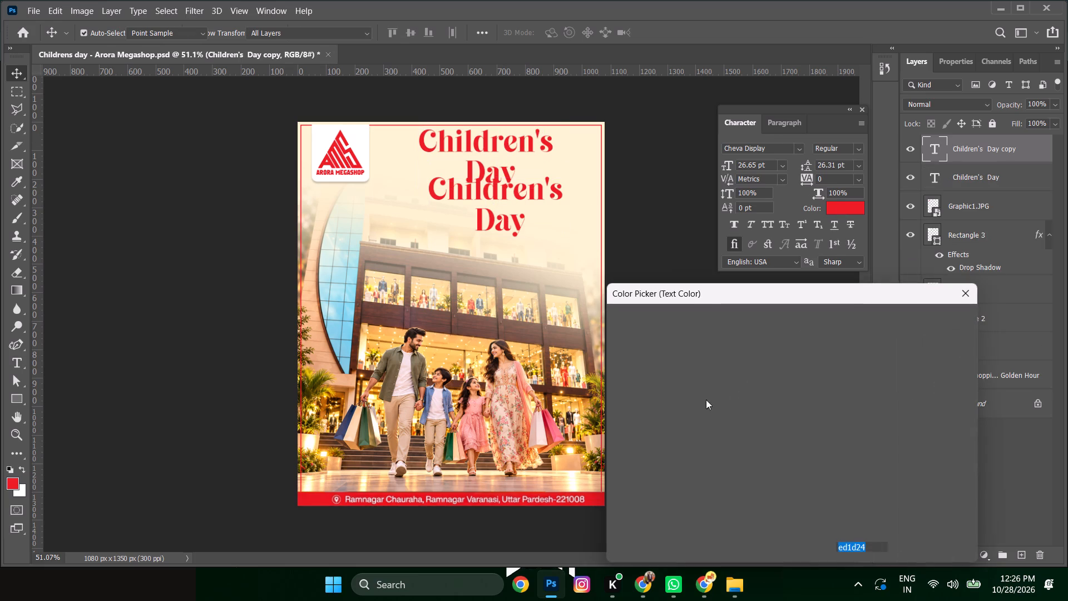
drag(688, 394, 473, 547)
click(905, 327)
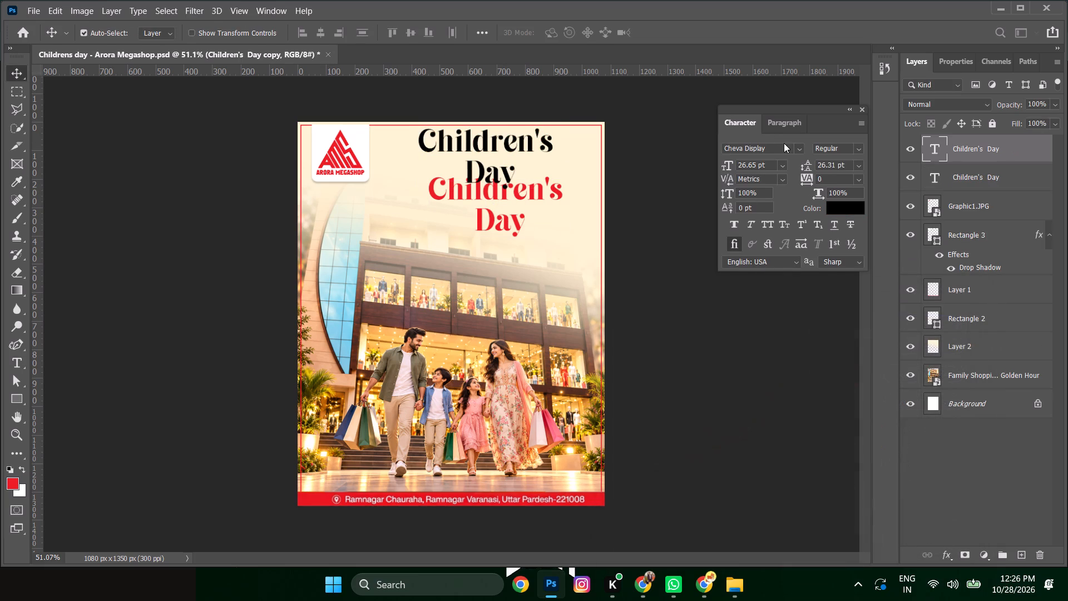
Set the black copy's font to Radicals and replace its text with "Happy".
click(780, 155)
click(779, 144)
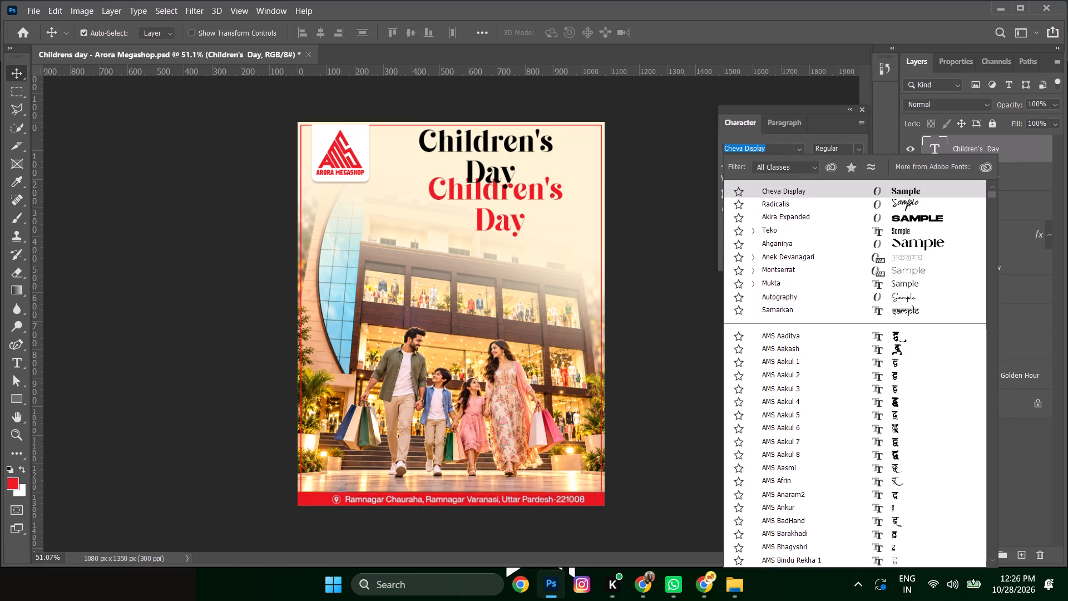
click(795, 200)
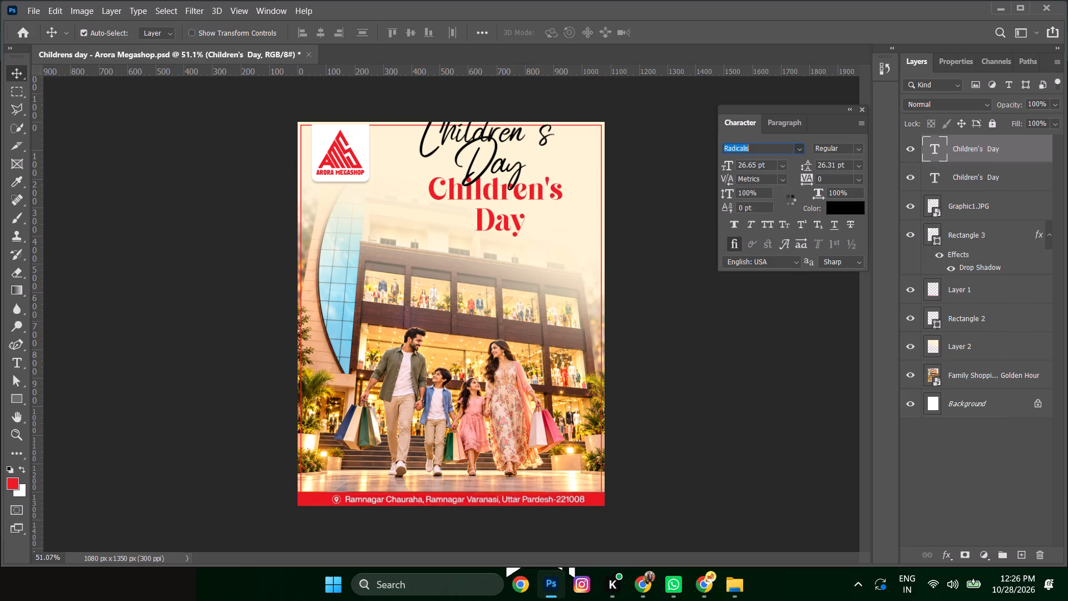
double_click(492, 159)
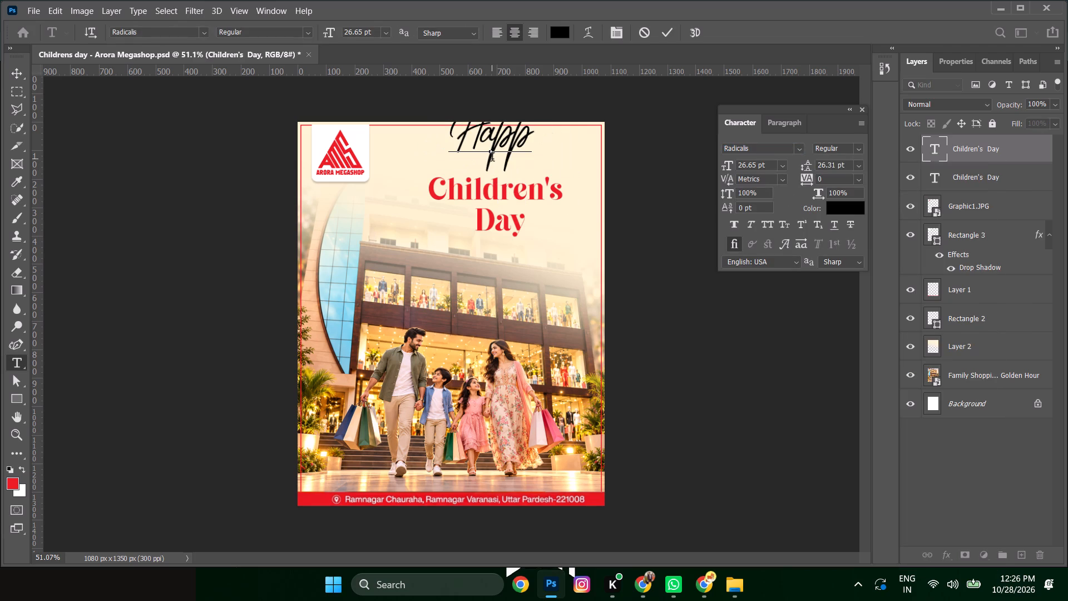
key(y)
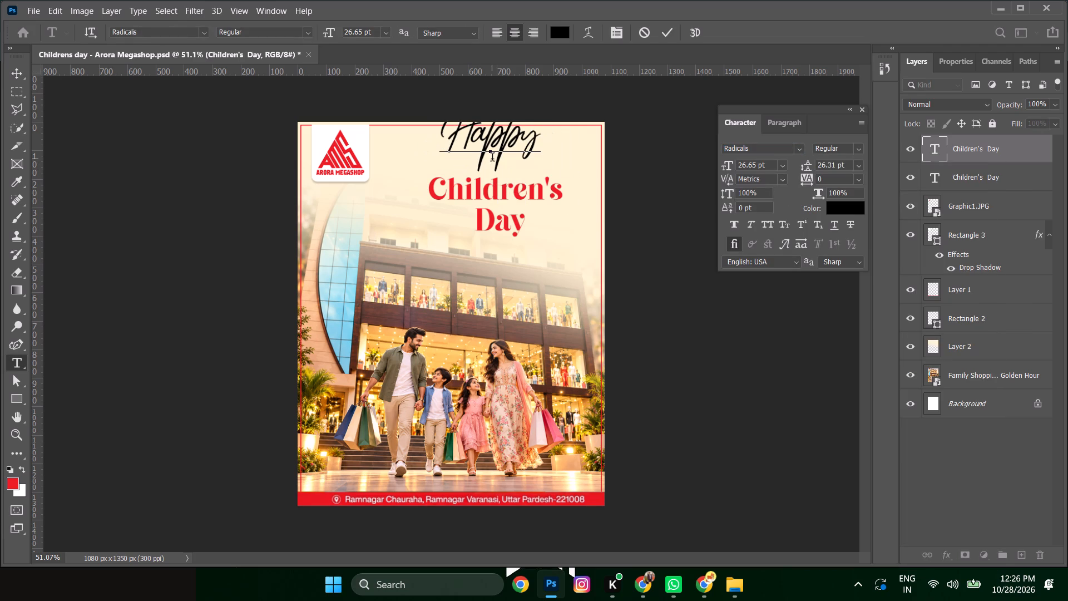
click(18, 75)
Scale the "Happy" text down to about 41%, giving 10.86 pt, and place it just above "Children's".
key(ctrl+t)
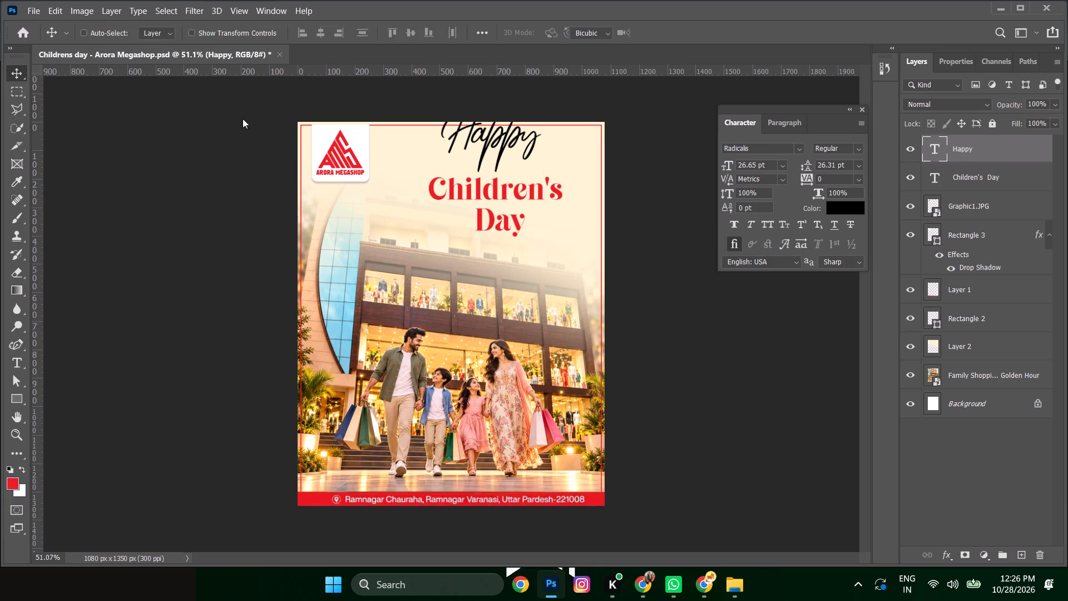
alt+drag(543, 105, 517, 125)
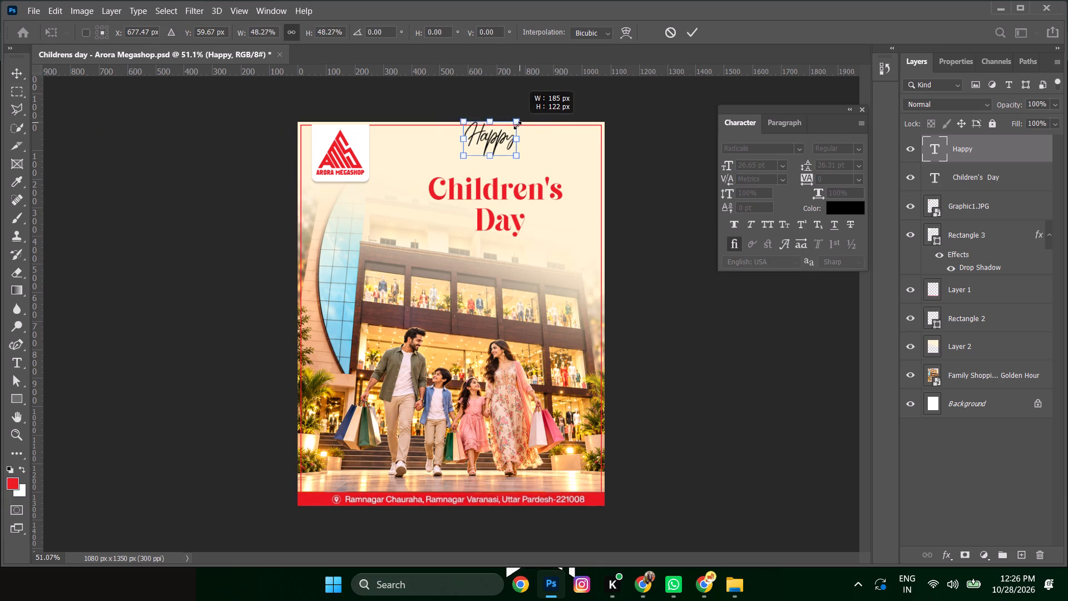
alt+drag(517, 125, 520, 124)
alt+drag(515, 122, 501, 137)
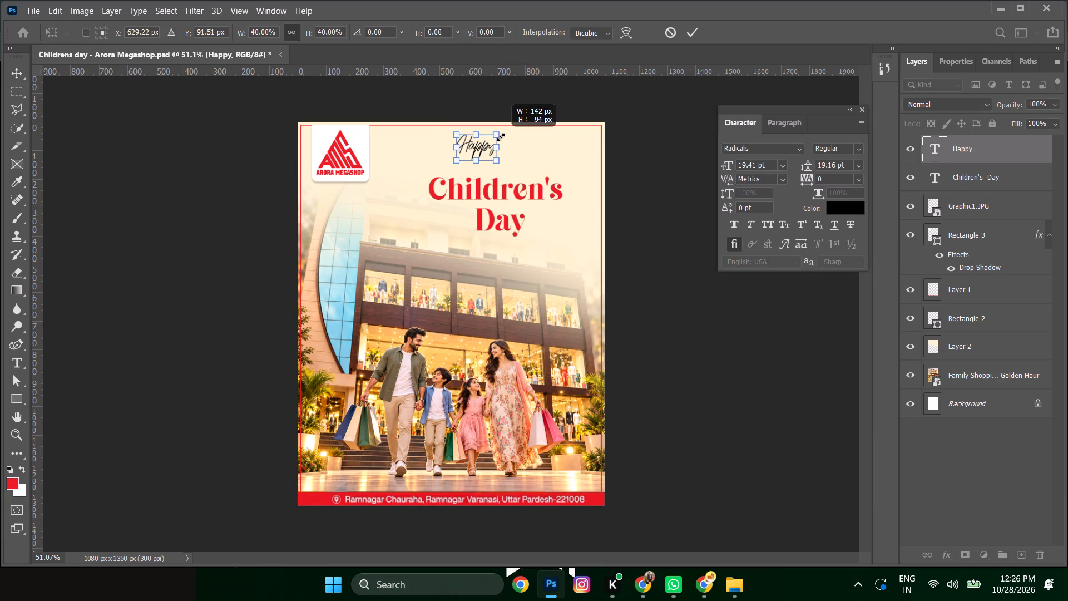
alt+drag(501, 137, 501, 137)
drag(480, 145, 498, 162)
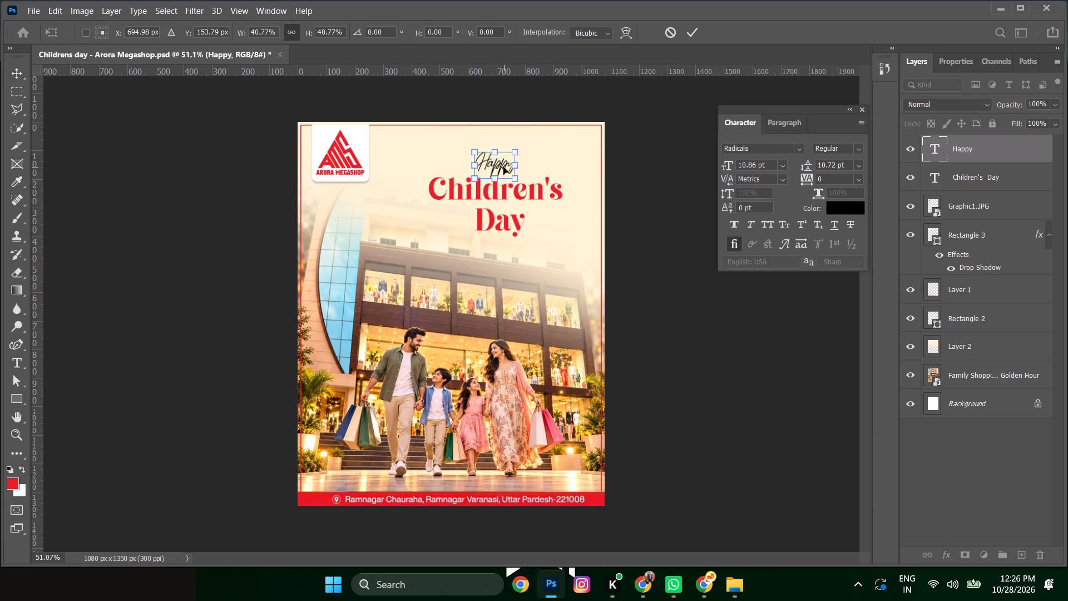
key(Return)
Nudge "Happy" slightly left and down so it sits close against the top of "Children's".
key(shift+Down)
key(shift+Left)
key(shift+Left)
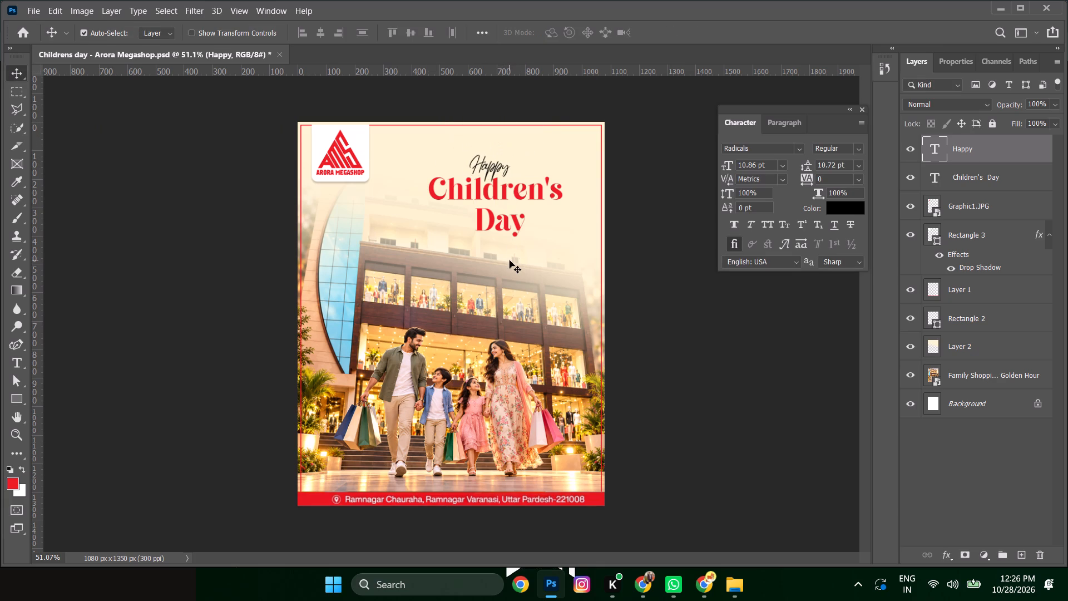
key(shift+Left)
key(shift+Left)
key(shift+Up)
key(shift+Right)
key(shift+Right)
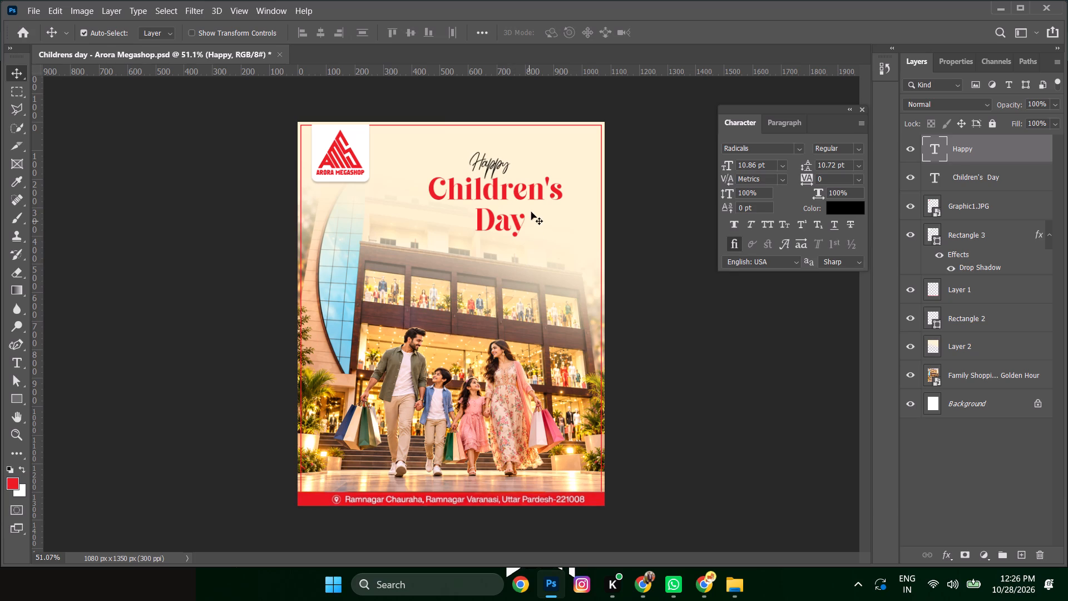
key(Left)
key(Left)
key(Left)
key(Left)
key(shift+Down)
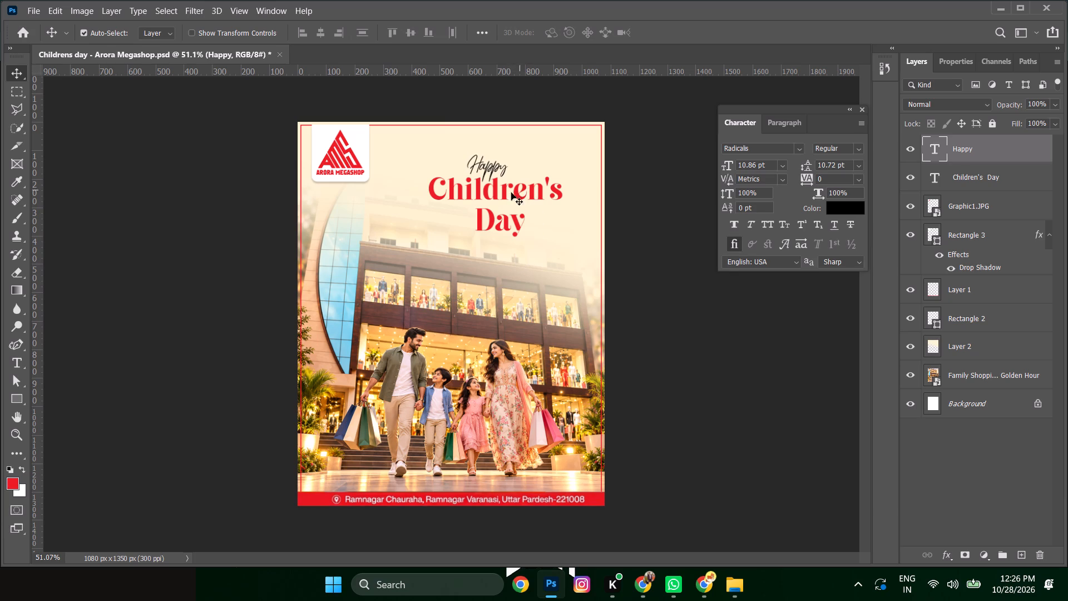
Select the "Happy" and "Children's Day" texts together and move them up about 60 px and left about 10 px.
shift+click(503, 194)
key(shift+Up)
key(shift+Up)
key(shift+Up)
key(shift+Left)
key(shift+Up)
key(shift+Up)
key(shift+Up)
key(shift+Right)
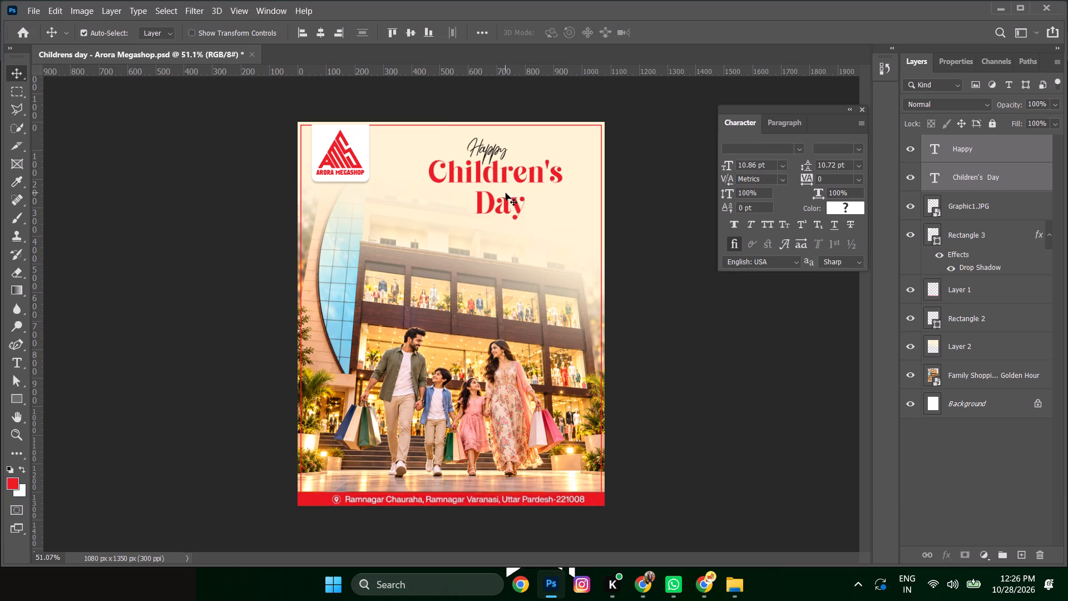
key(shift+Up)
key(shift+Left)
key(shift+Down)
click(683, 295)
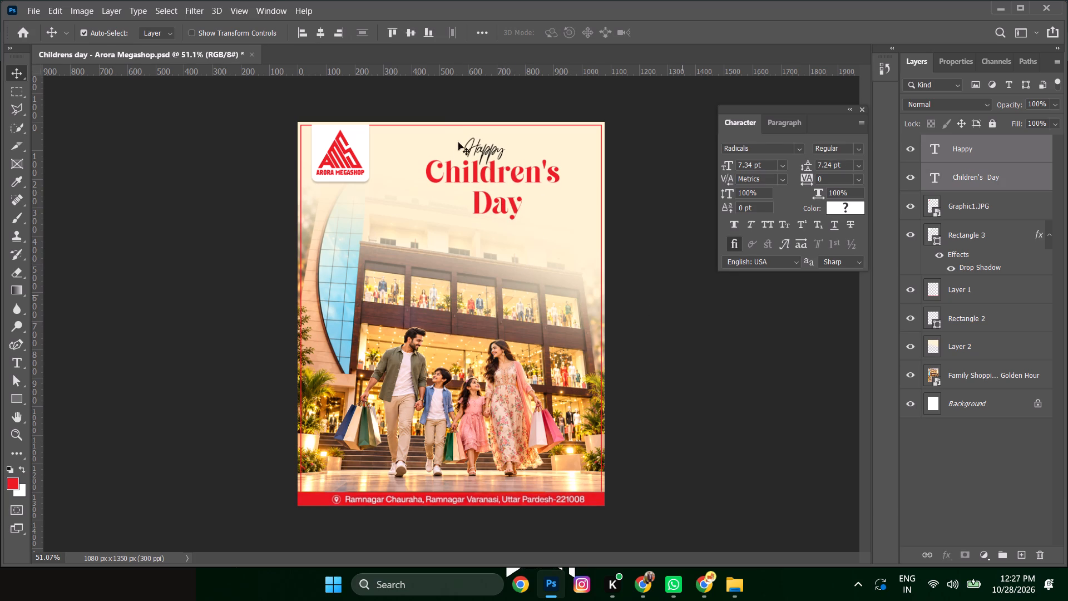
click(481, 146)
alt+drag(484, 149, 501, 241)
double_click(494, 238)
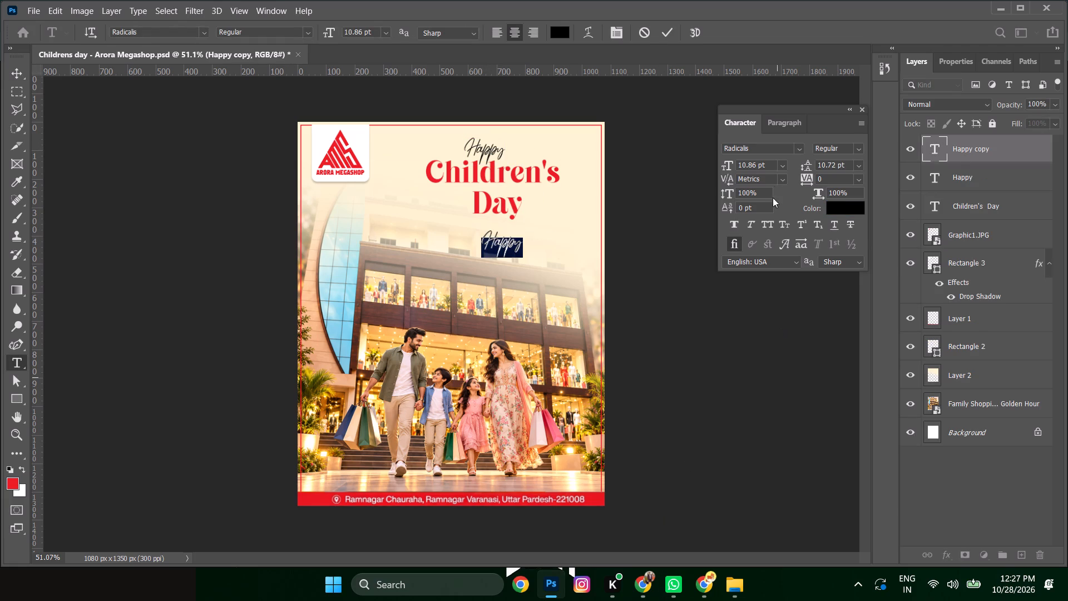
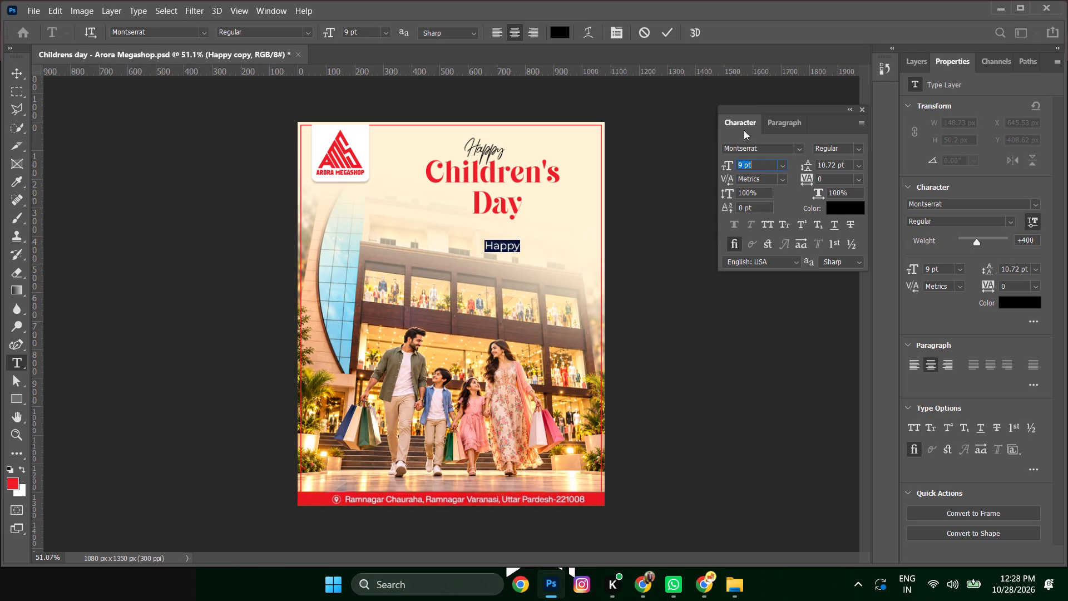
click(769, 151)
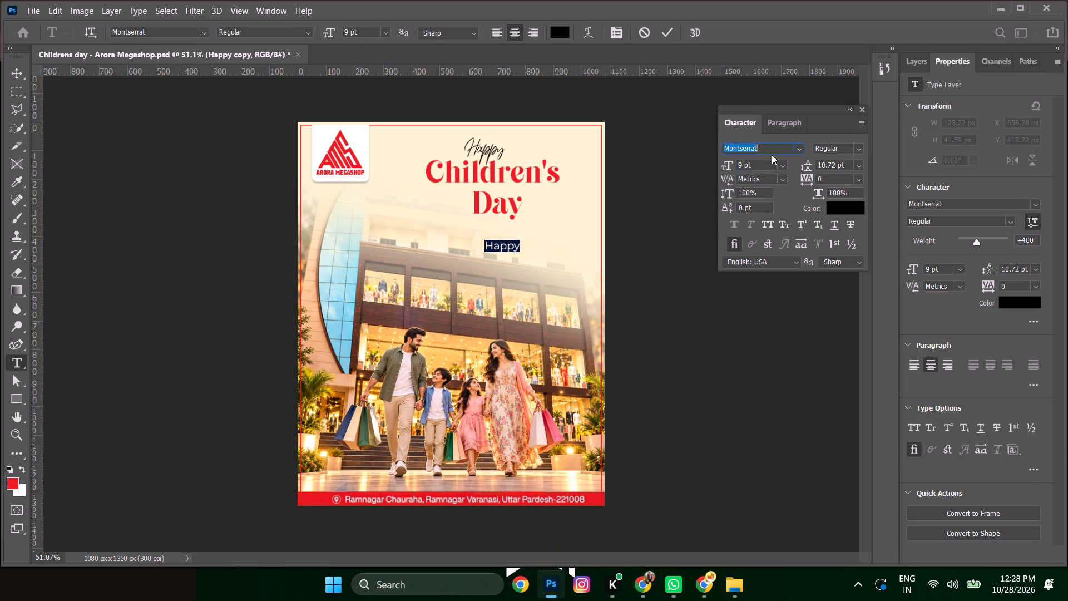
text(roman)
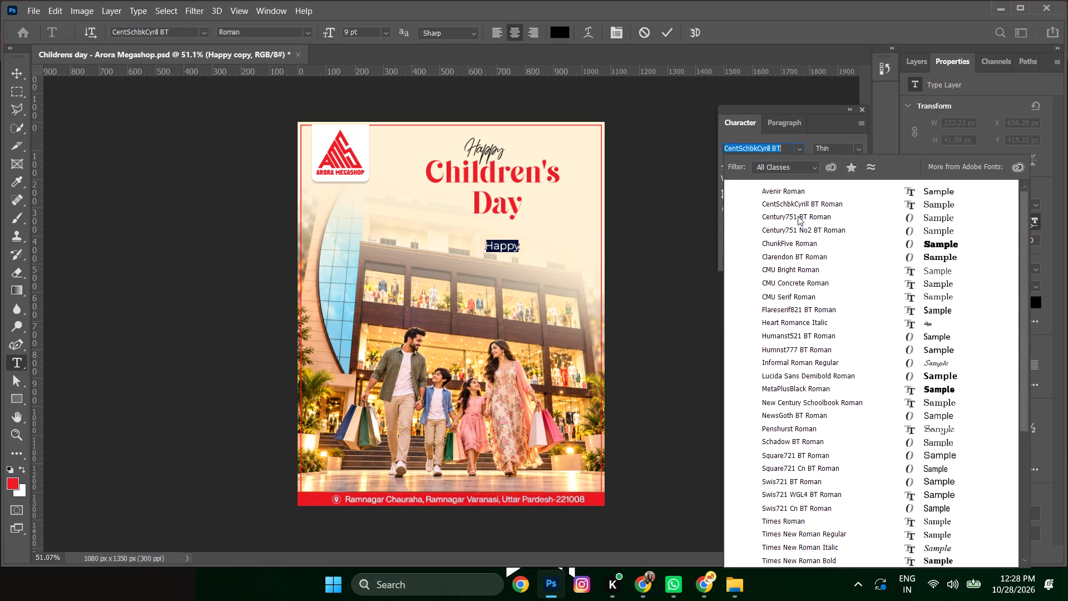
click(798, 216)
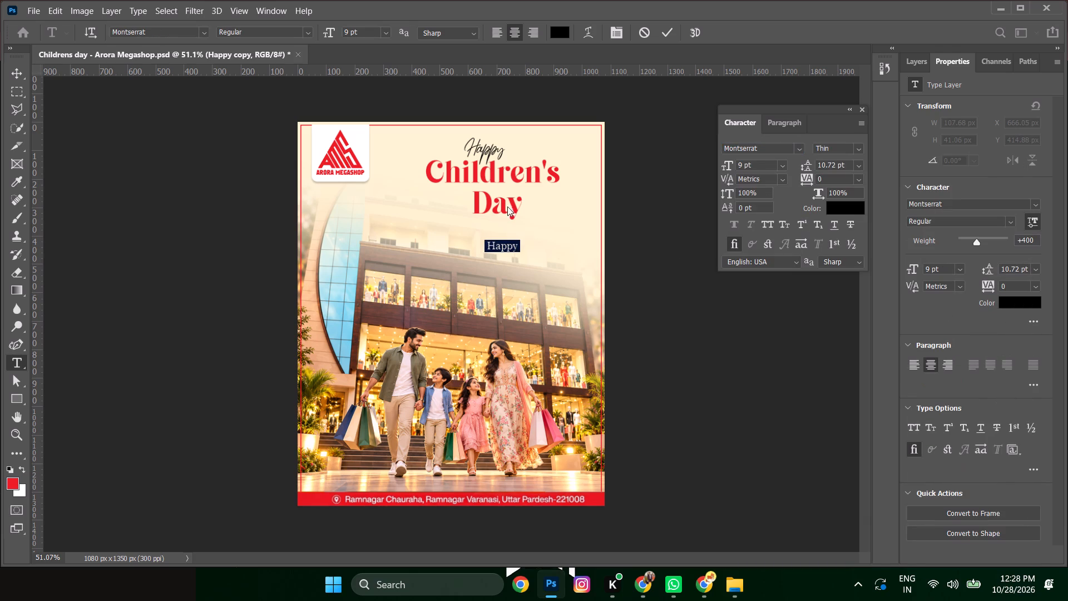
Left-align the "Happy" copy, replace it with the copied caption and move it to start beneath the left edge of "Children's".
click(495, 36)
key(ctrl+v)
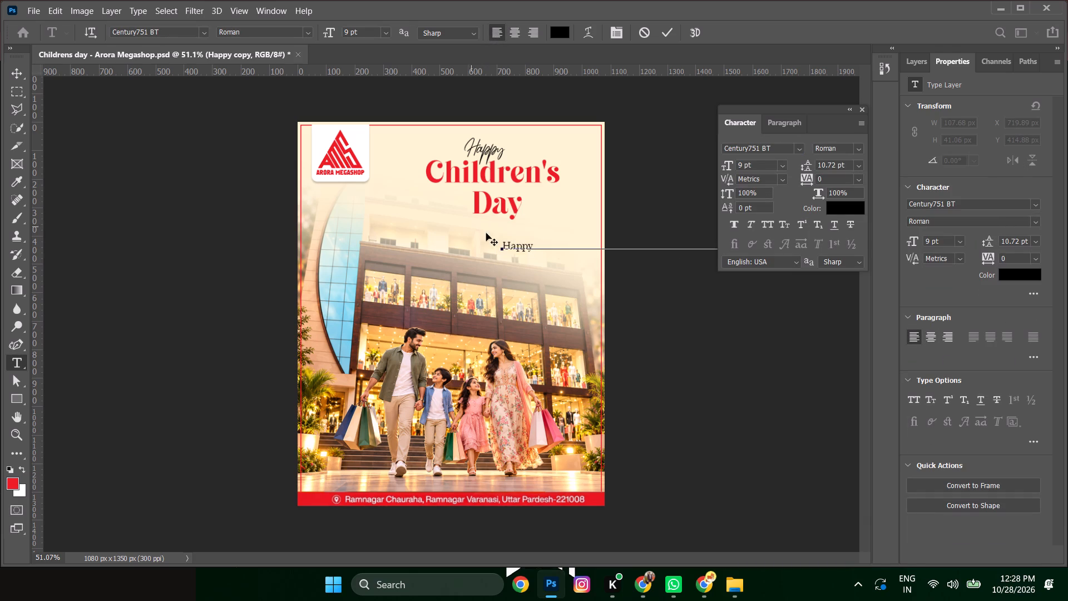
drag(538, 285, 463, 275)
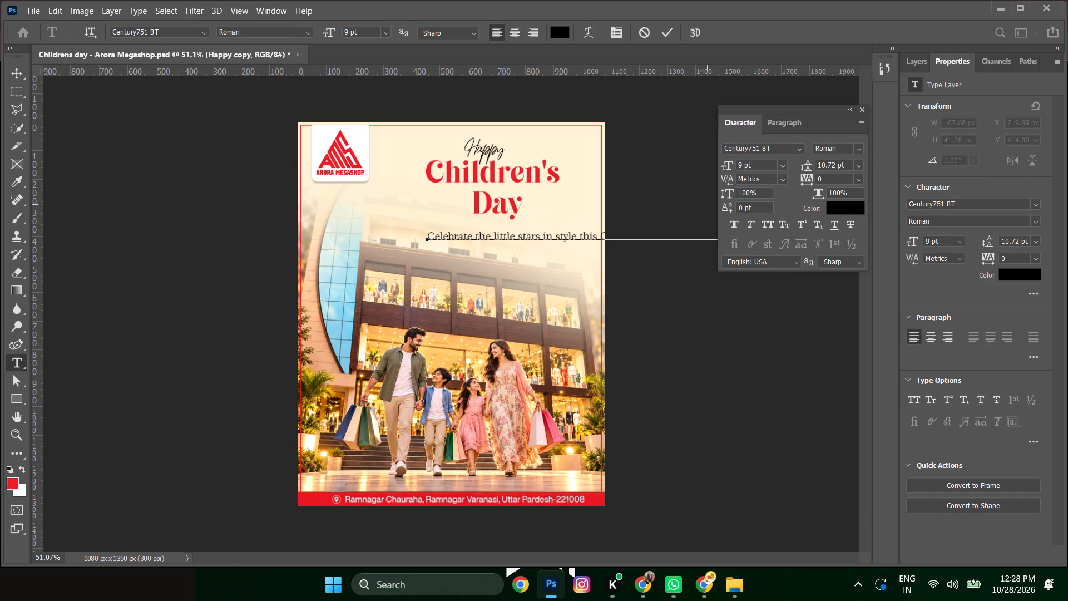
click(14, 72)
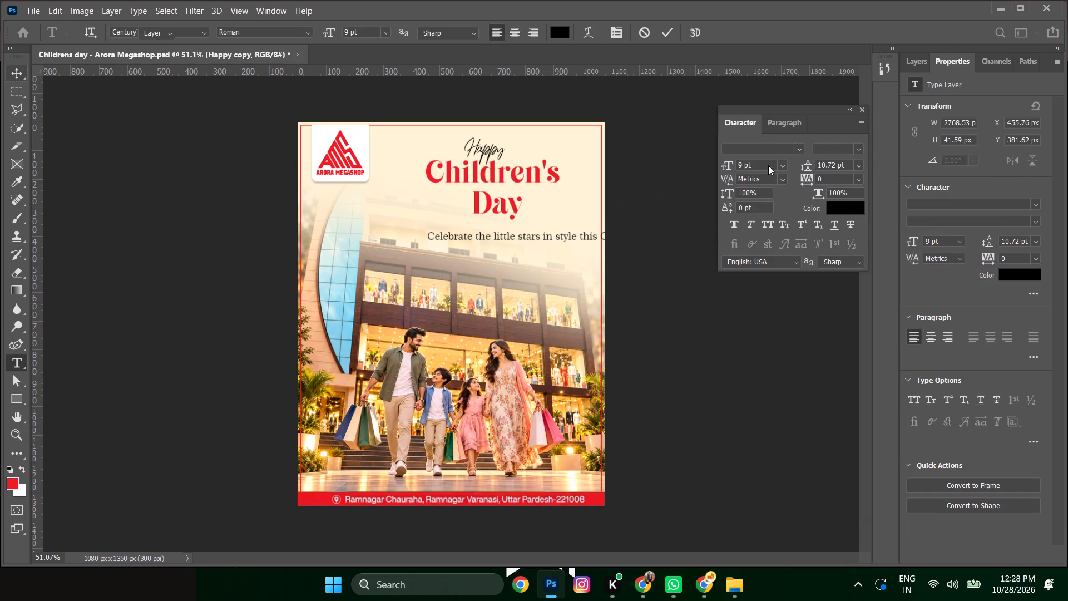
Set the caption text size to 8 pt.
click(767, 165)
scroll(765, 163, down, 1)
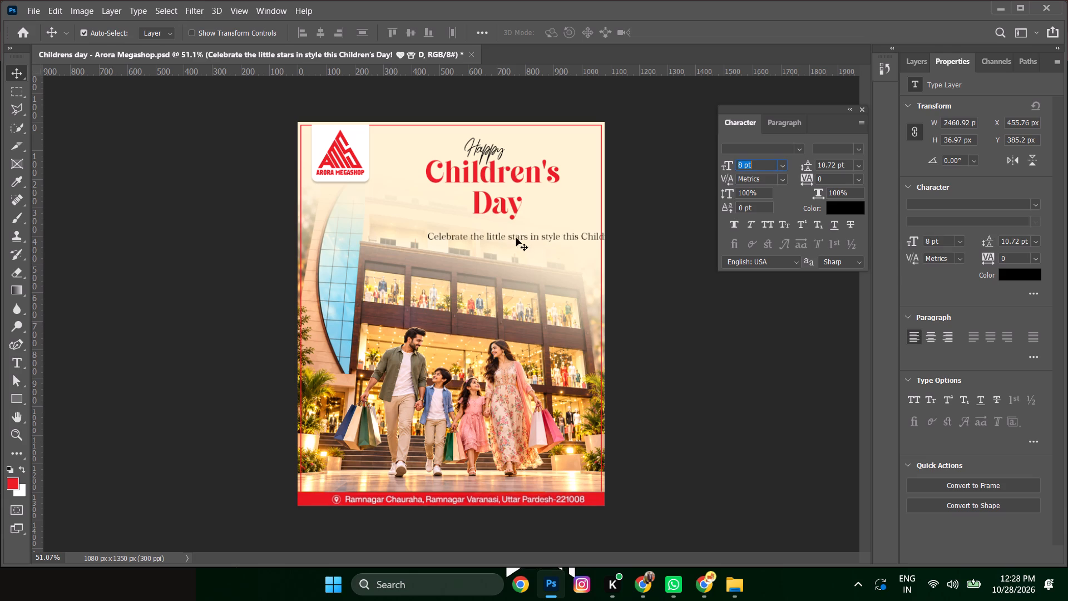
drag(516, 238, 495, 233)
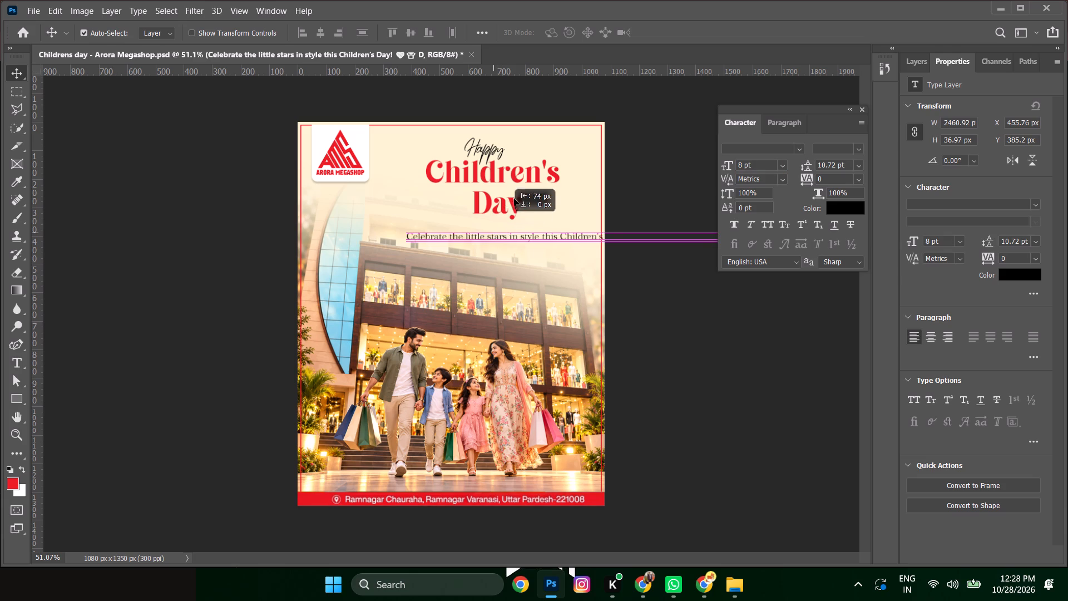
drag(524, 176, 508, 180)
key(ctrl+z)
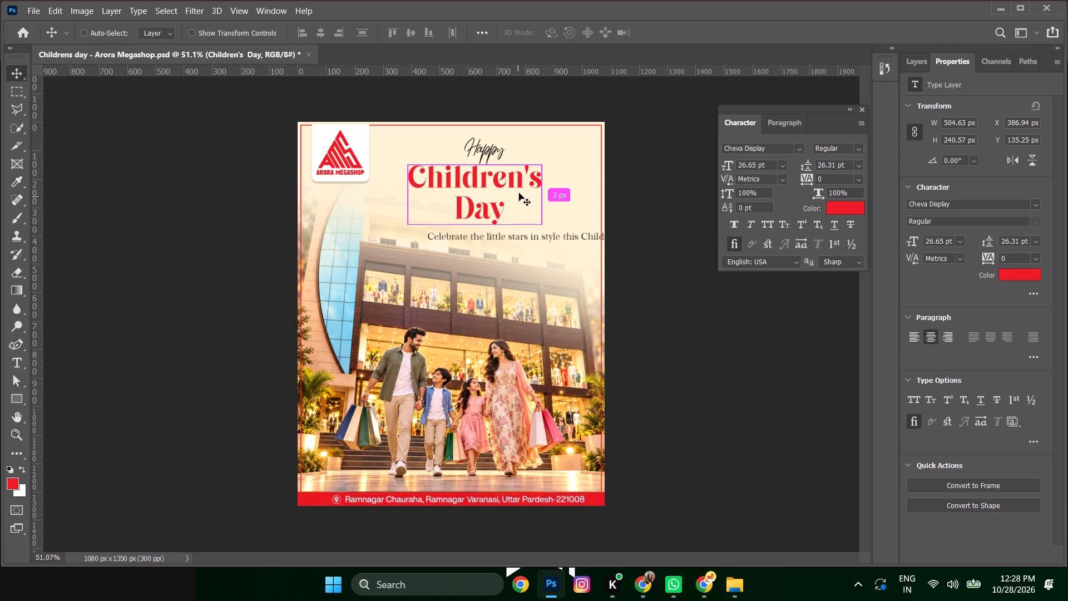
Select the "Happy" and "Children's Day" texts together and move them about 85 px left and 10 px down.
shift+click(491, 154)
drag(501, 175, 476, 177)
click(689, 312)
Join "Children's Day" onto one line with a single space between the words, and nudge it about 10 px left.
double_click(487, 203)
click(449, 200)
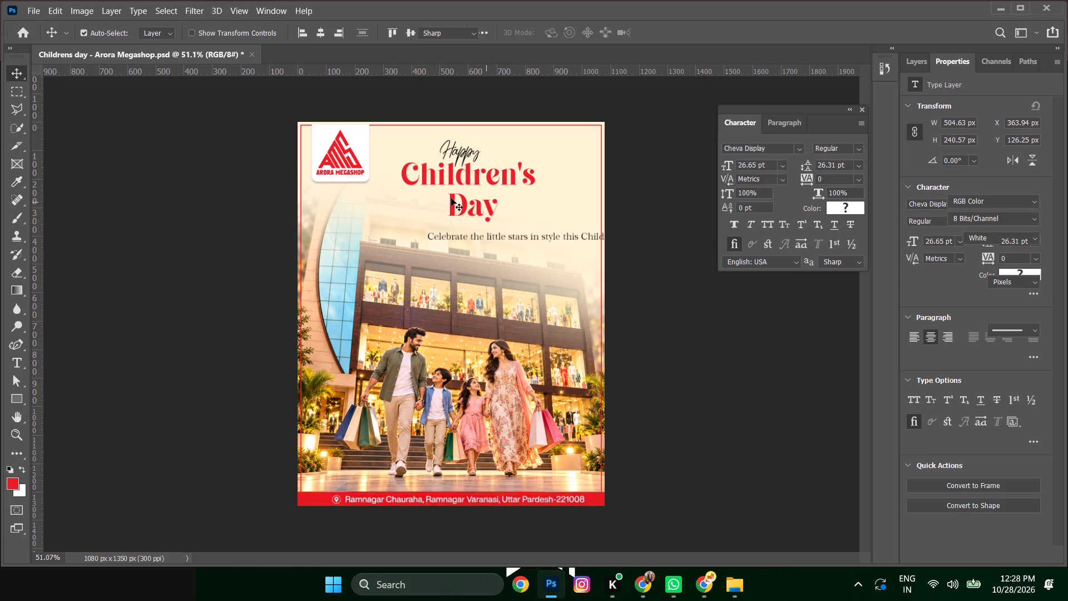
key(BackSpace)
key(space)
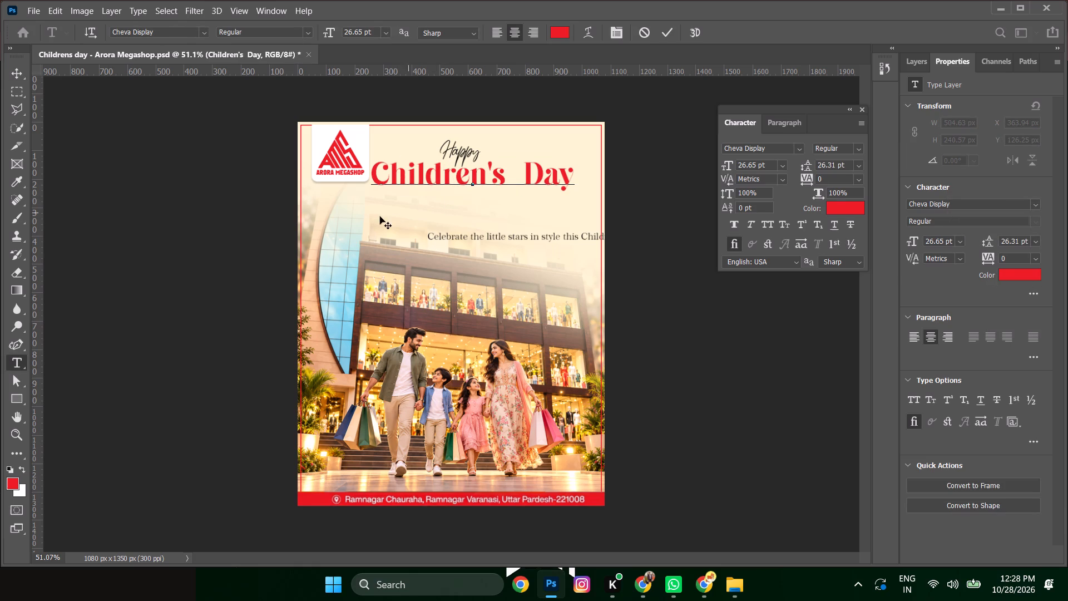
key(BackSpace)
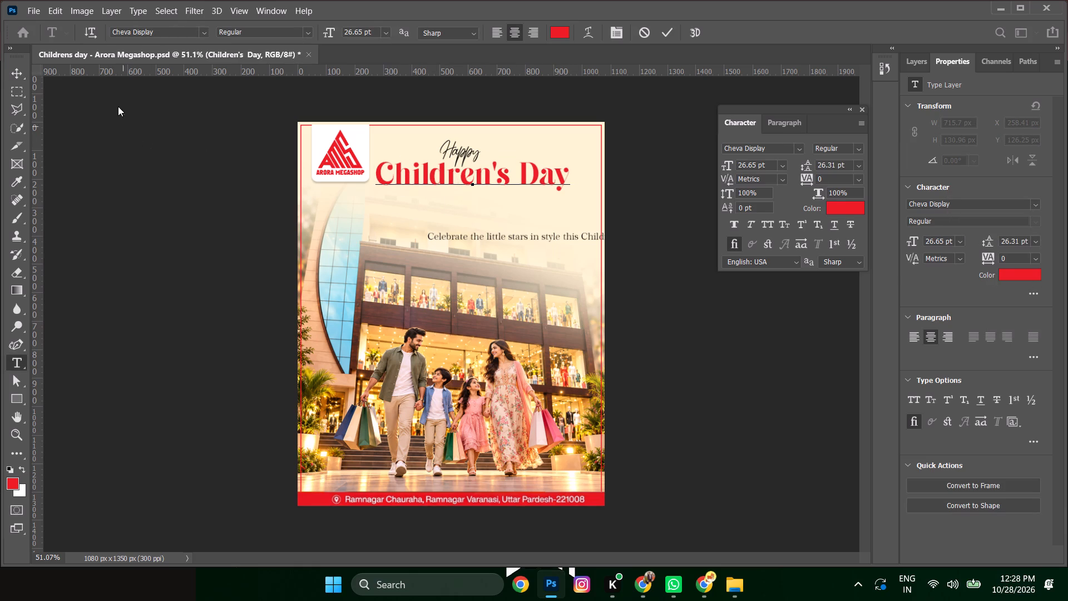
click(17, 72)
key(shift+Left)
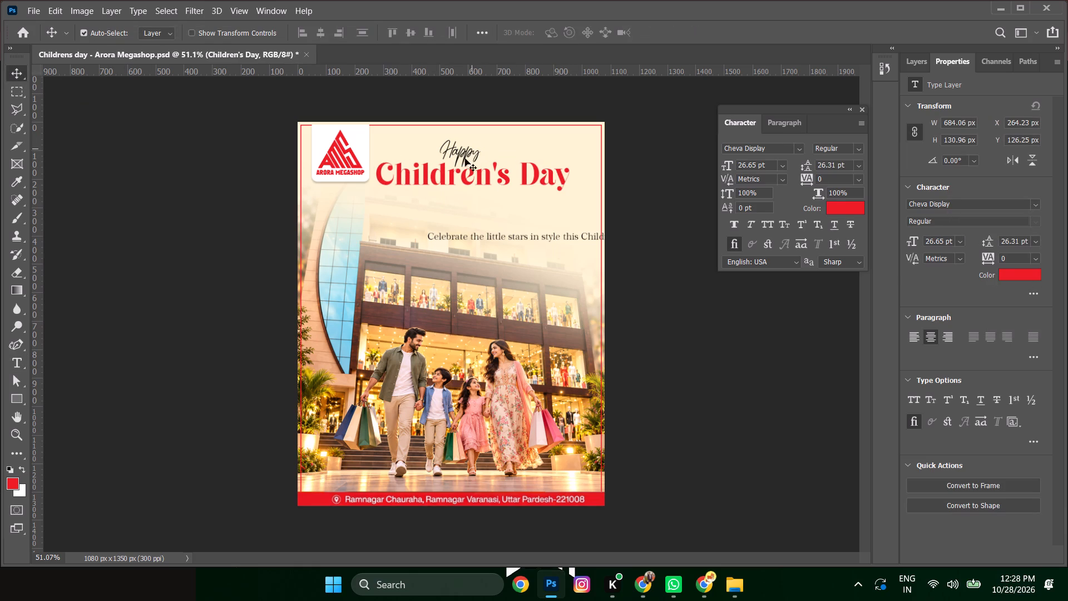
Change the "Children's Day" heading font to Aladin.
click(794, 145)
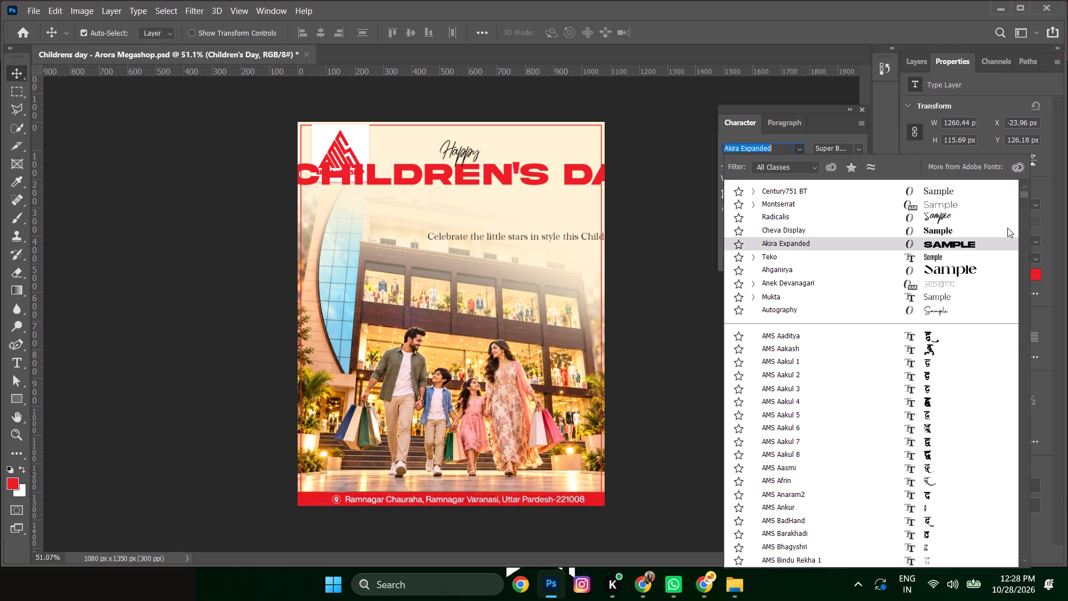
drag(1023, 195, 1025, 218)
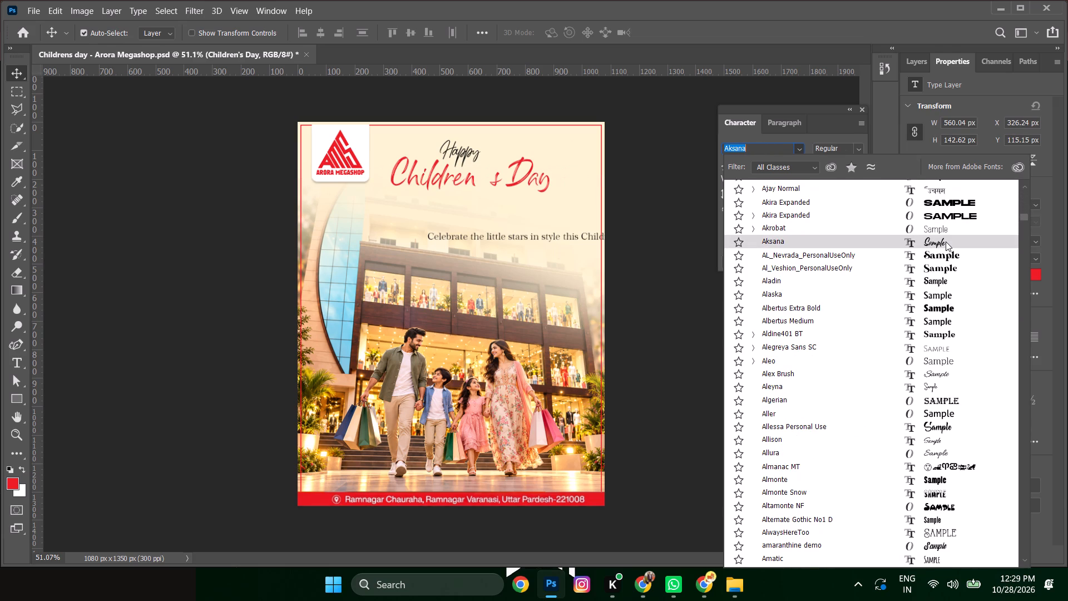
click(961, 280)
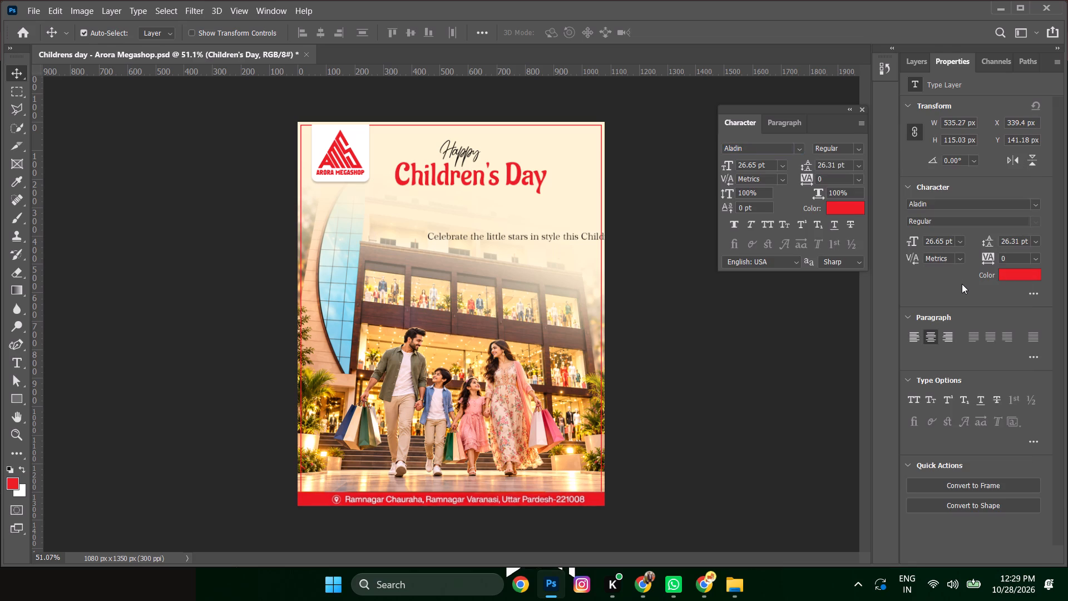
Move the caption about 330 px left and 65 px up, so it starts just below and left of the heading.
drag(484, 237, 436, 210)
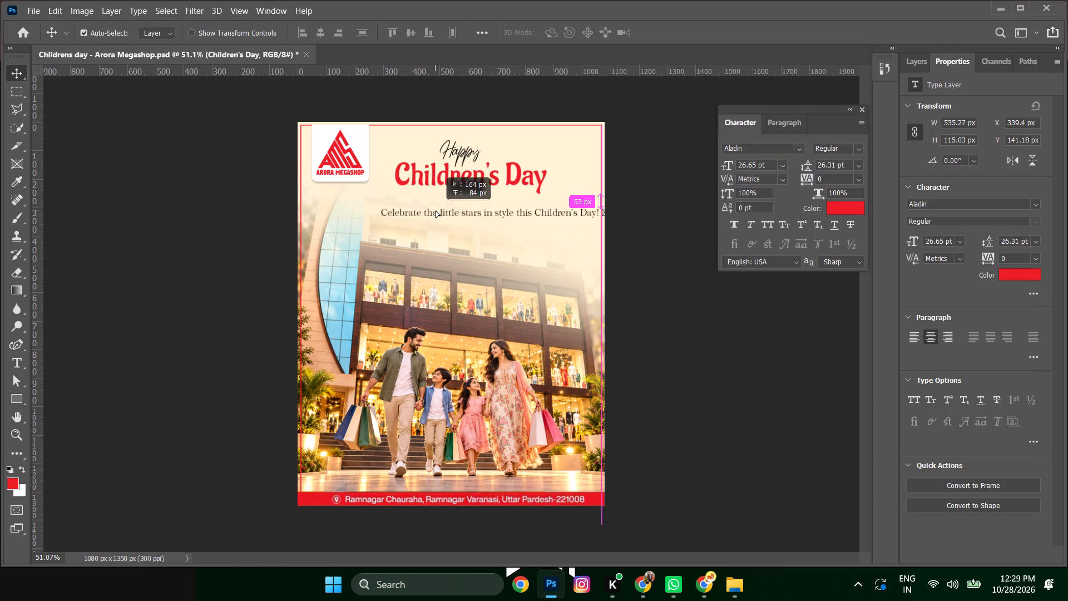
drag(436, 210, 438, 208)
double_click(432, 211)
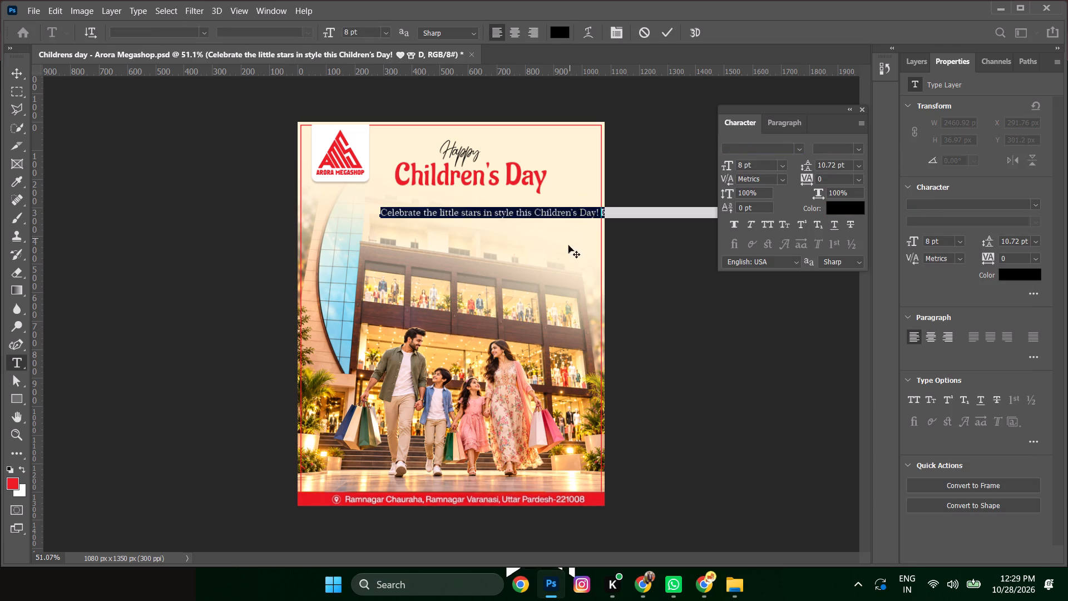
drag(568, 246, 521, 252)
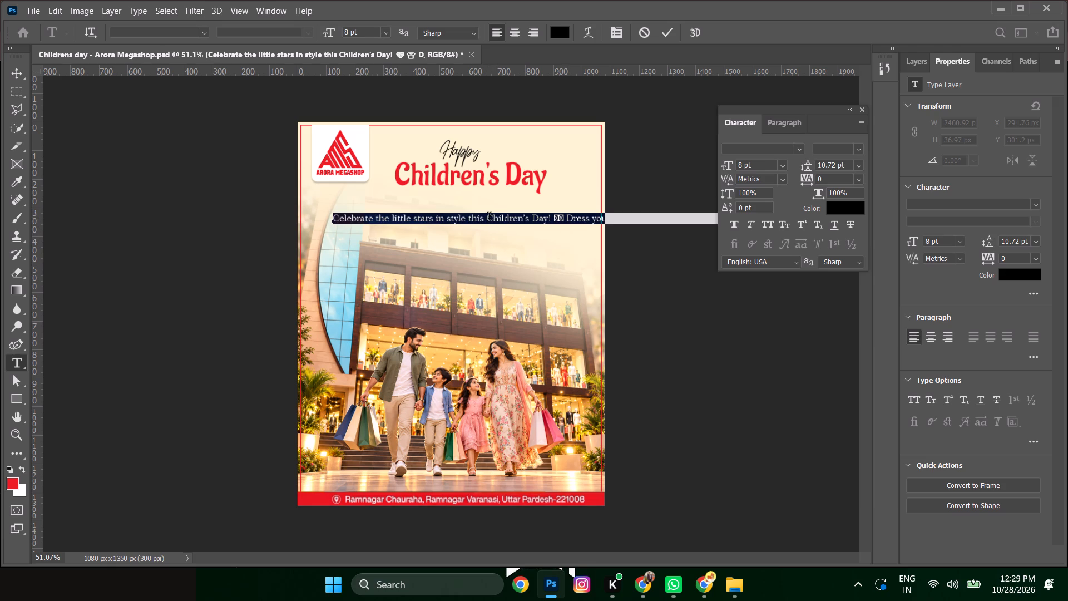
Delete the word "Children's" and the two emoji characters after "Day!" from the caption.
drag(487, 218, 528, 218)
key(BackSpace)
key(BackSpace)
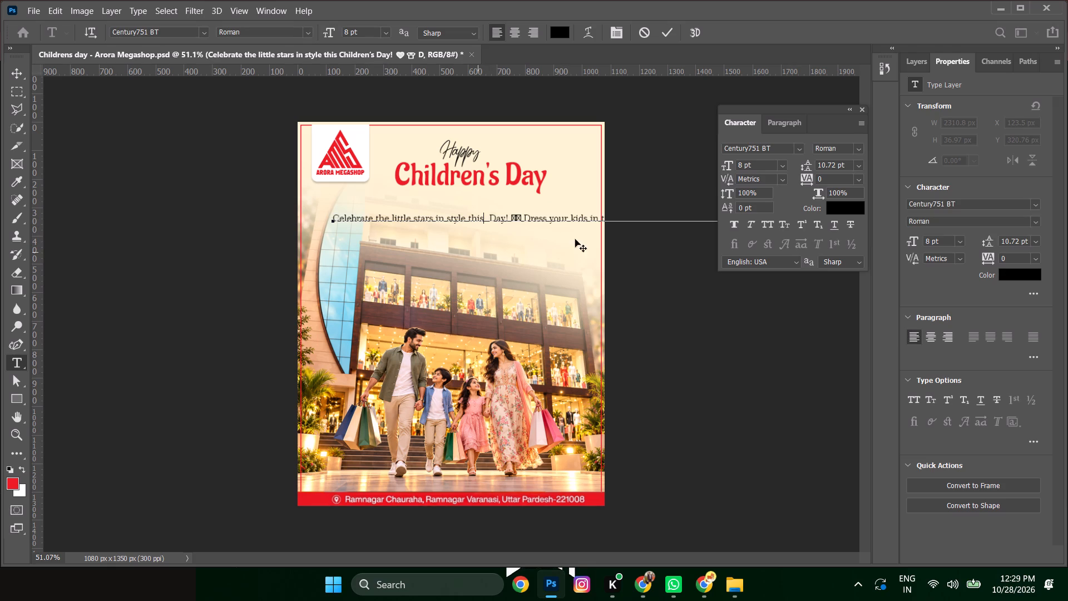
click(518, 220)
key(BackSpace)
key(BackSpace)
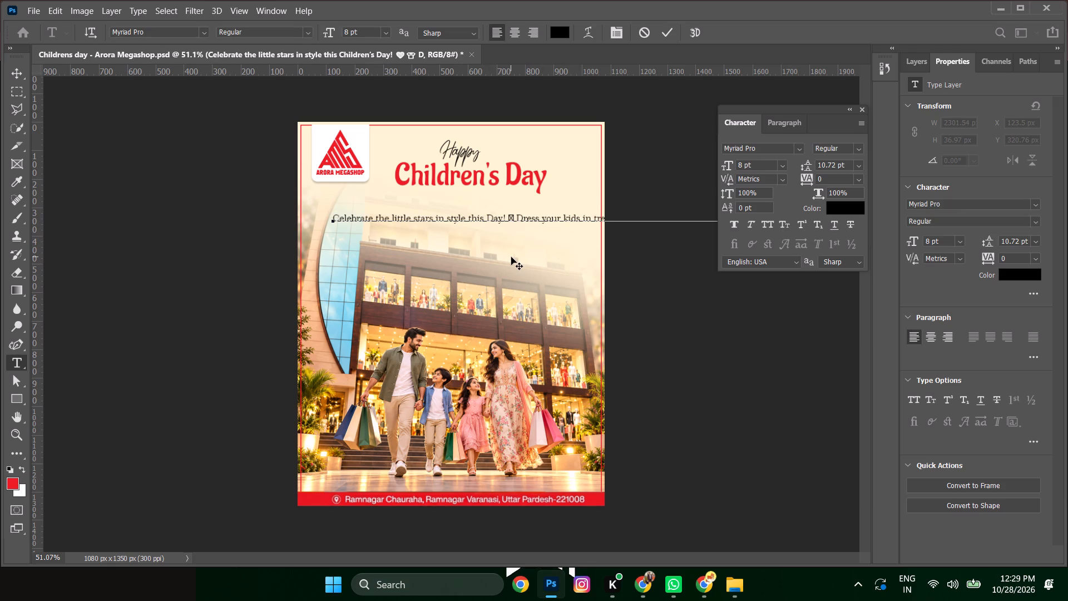
key(BackSpace)
key(BackSpace)
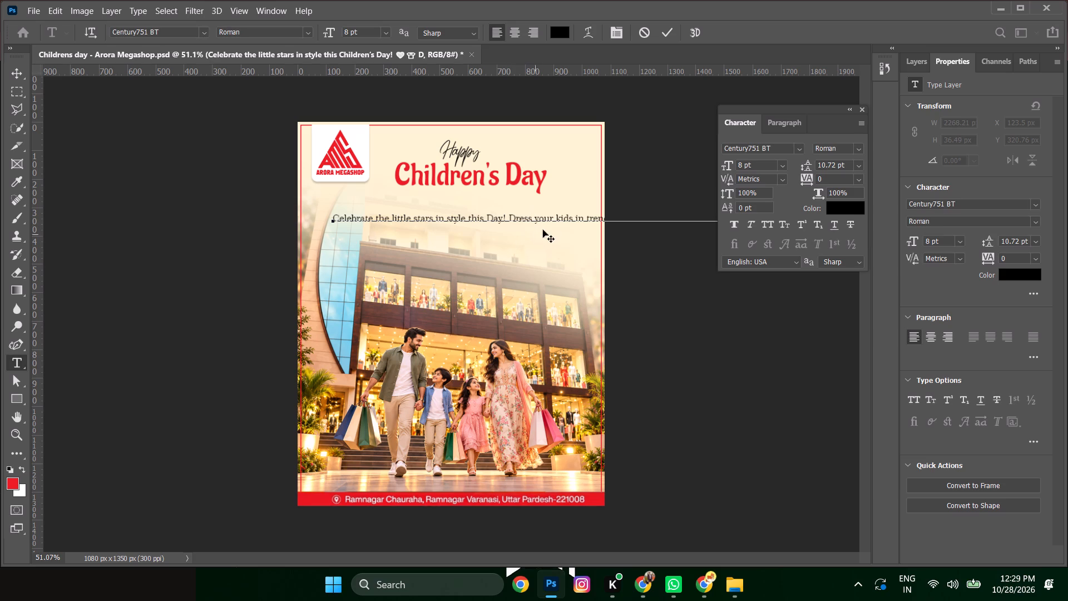
Break the caption into three lines, starting new lines at "kids in trendy" and "where every little smile".
click(558, 220)
key(BackSpace)
key(Return)
click(536, 231)
key(BackSpace)
key(Return)
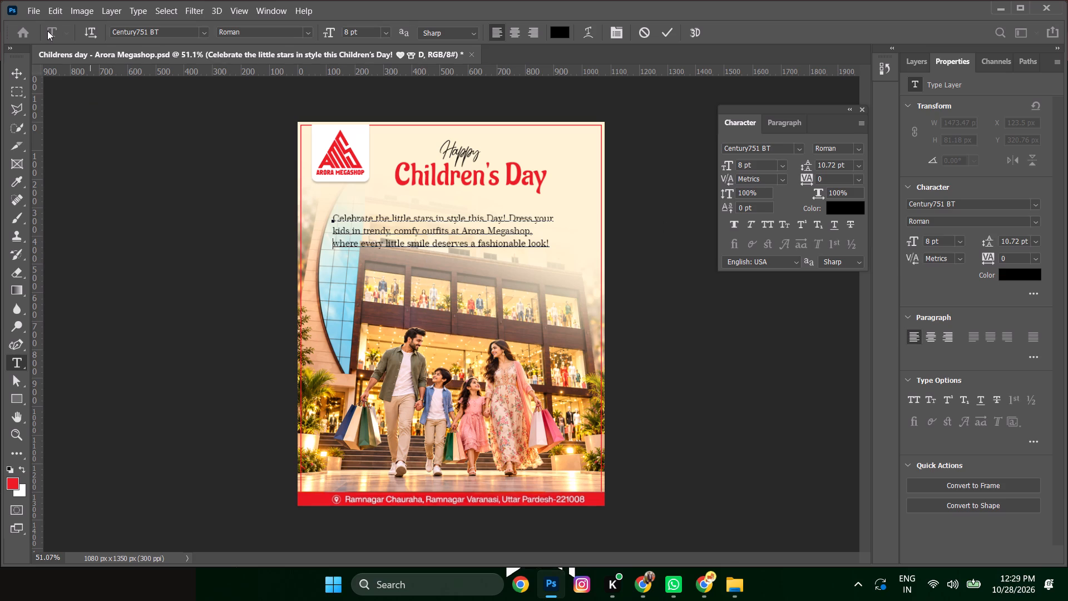
click(16, 75)
Set the three-line caption's paragraph alignment to centered.
double_click(412, 226)
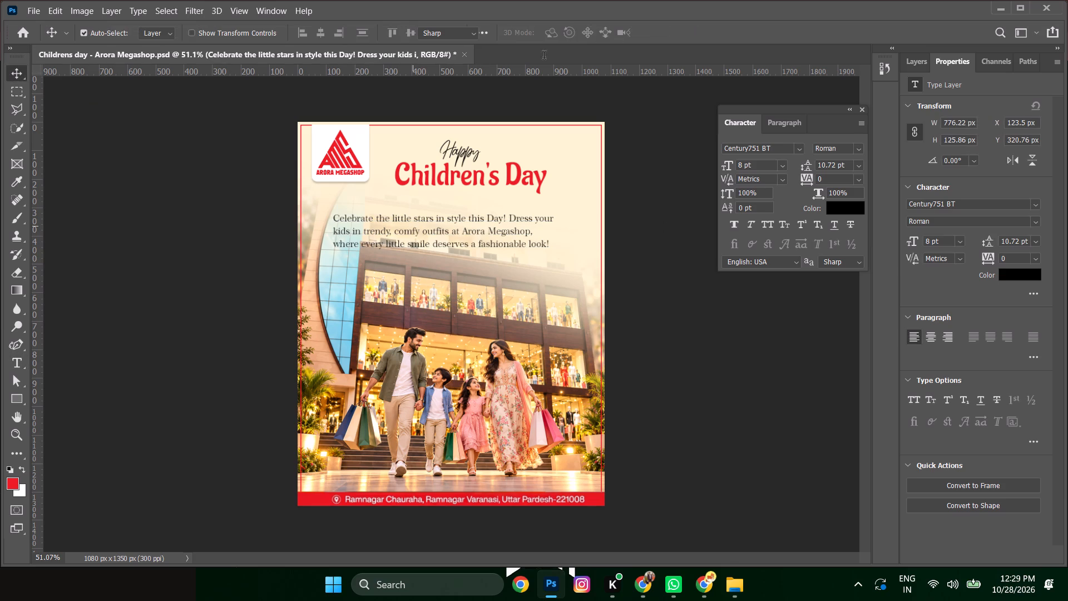
click(515, 32)
click(20, 73)
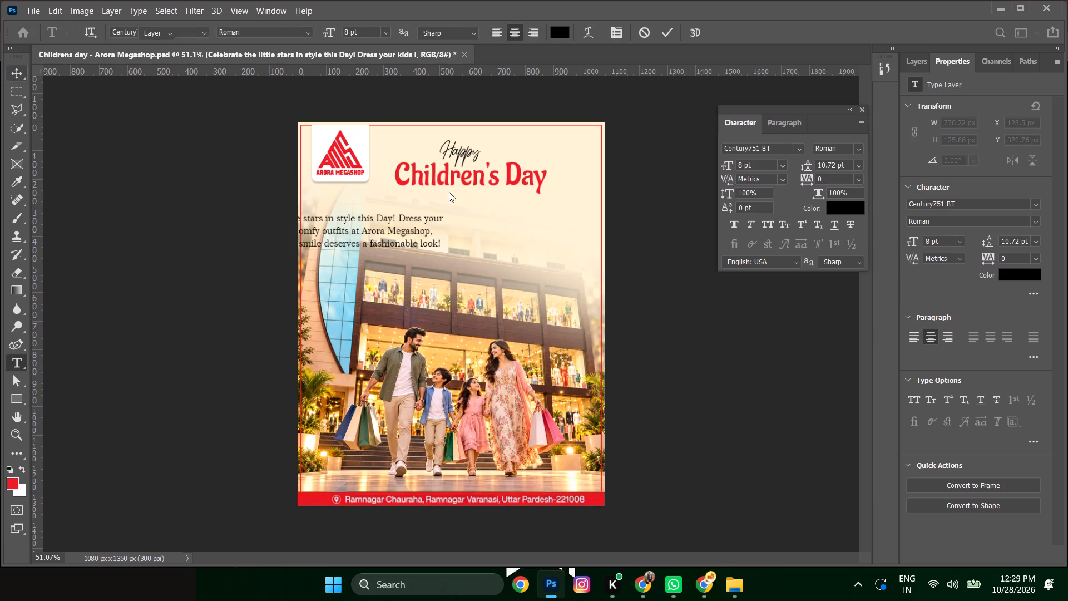
Select the caption, "Children's Day" and "Happy" texts together and center them horizontally on the canvas.
shift+click(469, 174)
shift+click(465, 150)
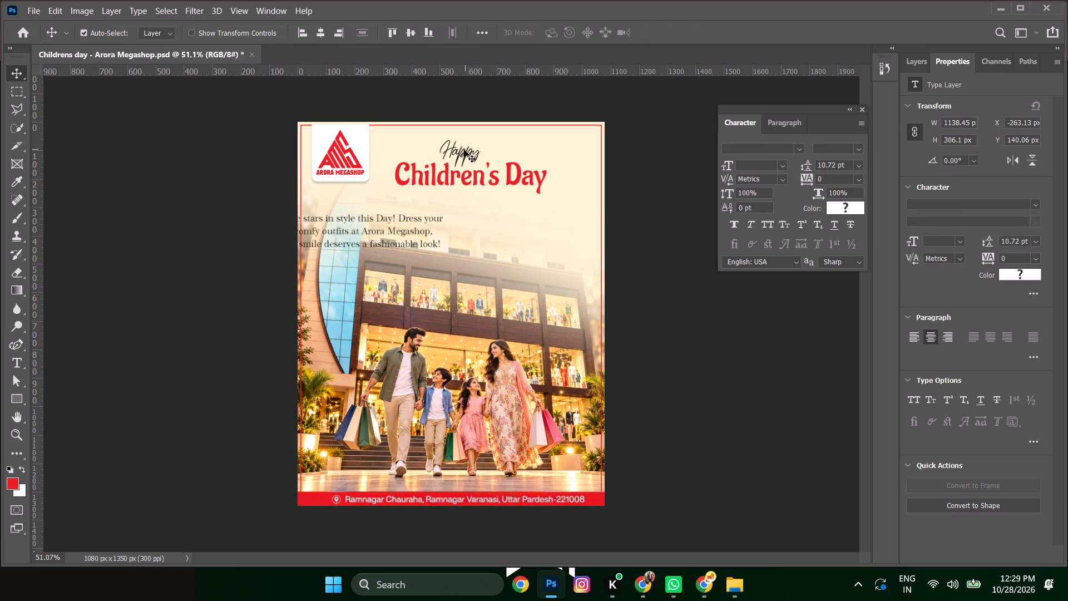
key(ctrl+a)
click(325, 33)
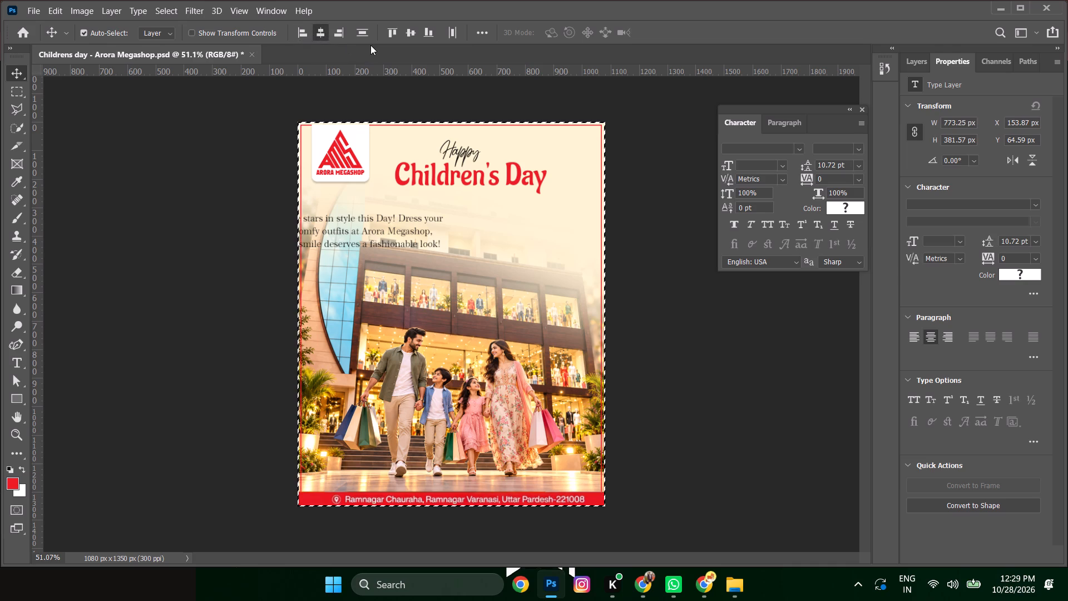
key(ctrl+d)
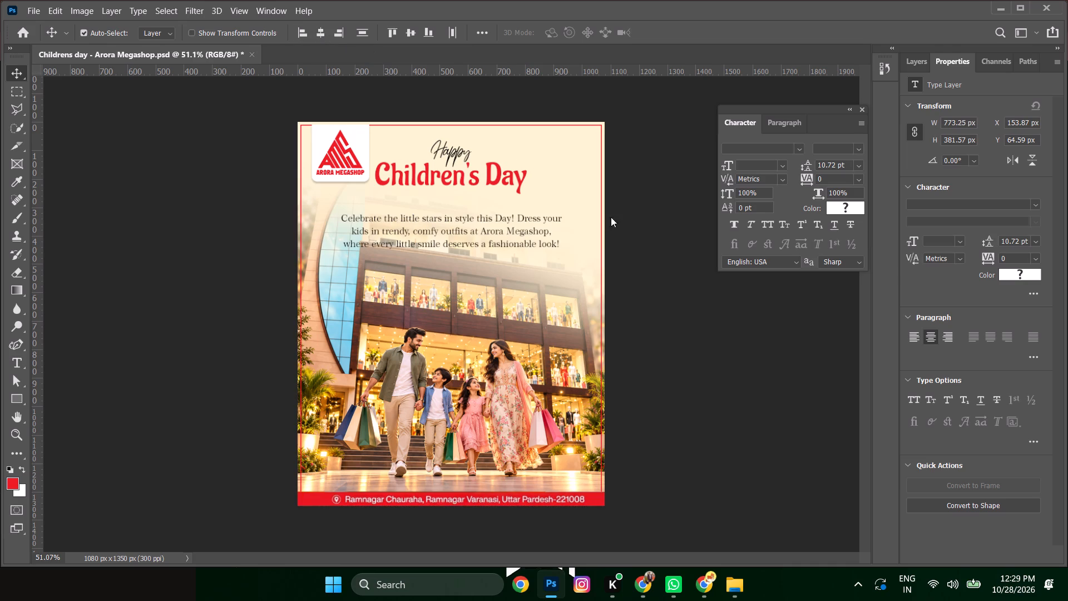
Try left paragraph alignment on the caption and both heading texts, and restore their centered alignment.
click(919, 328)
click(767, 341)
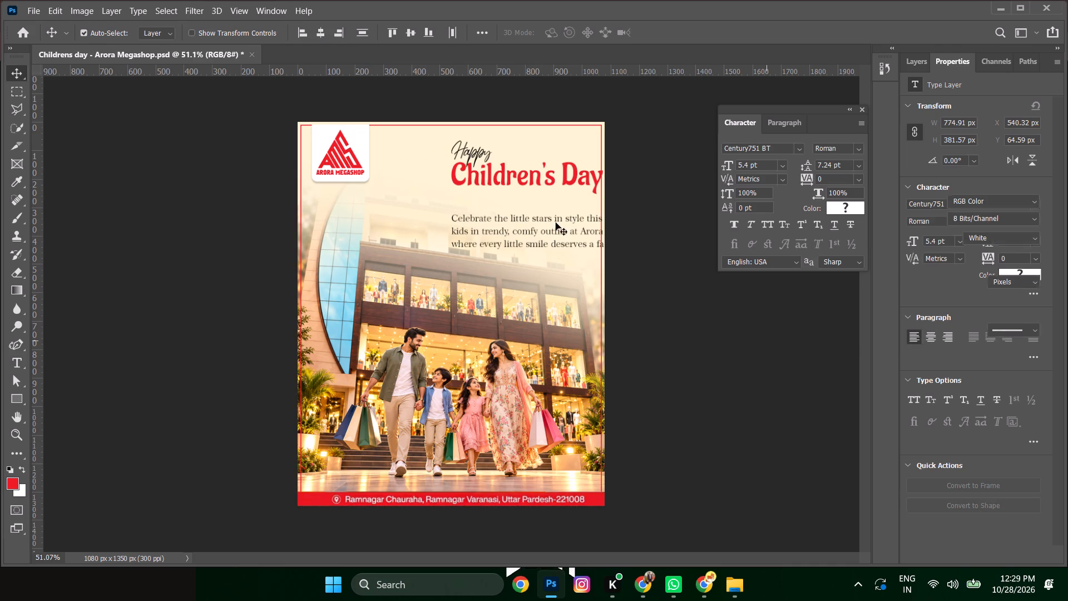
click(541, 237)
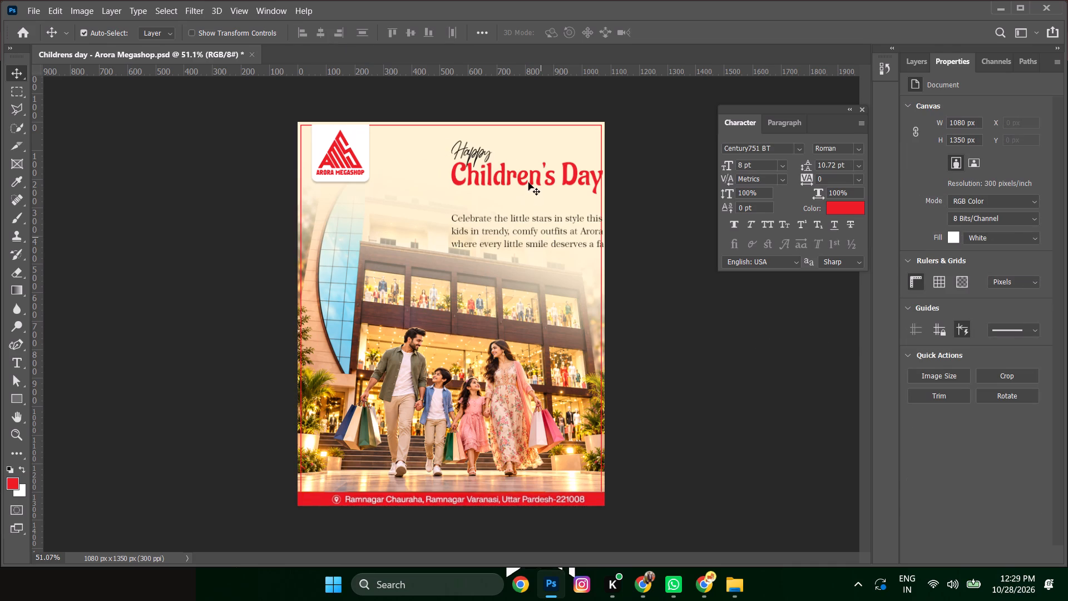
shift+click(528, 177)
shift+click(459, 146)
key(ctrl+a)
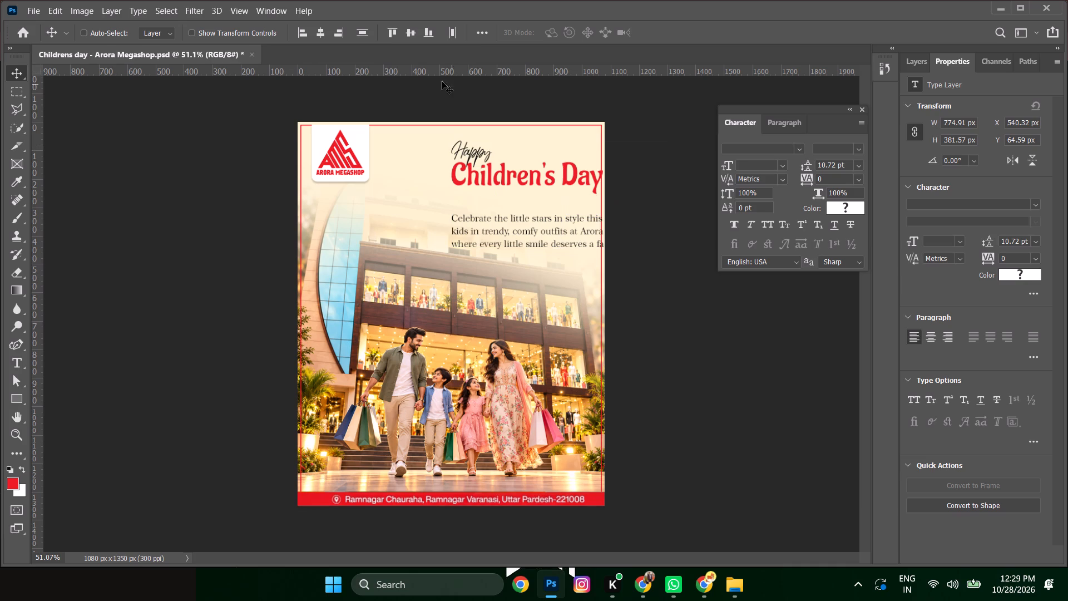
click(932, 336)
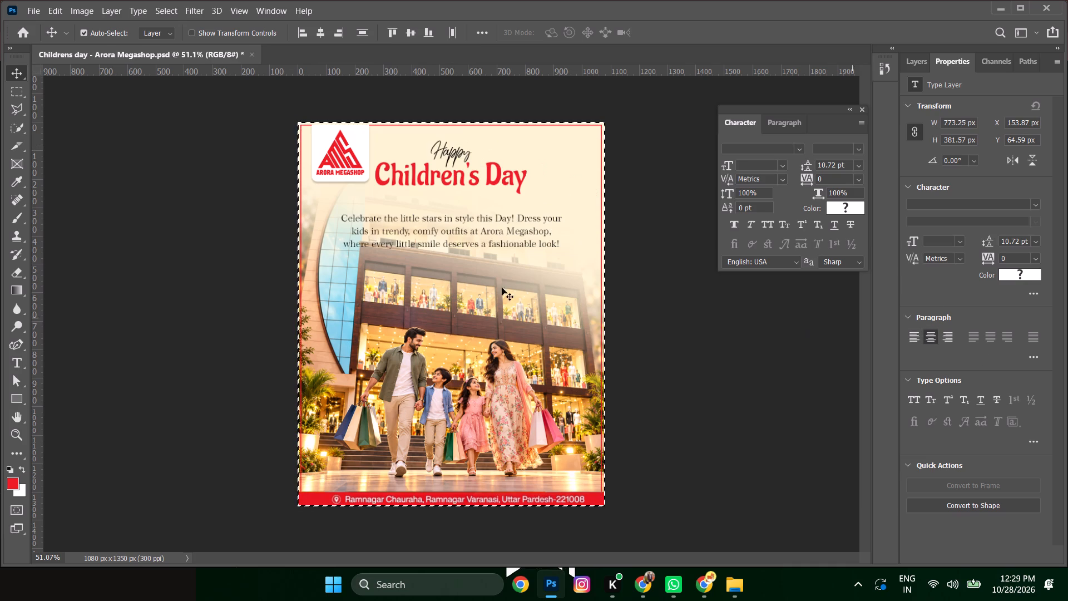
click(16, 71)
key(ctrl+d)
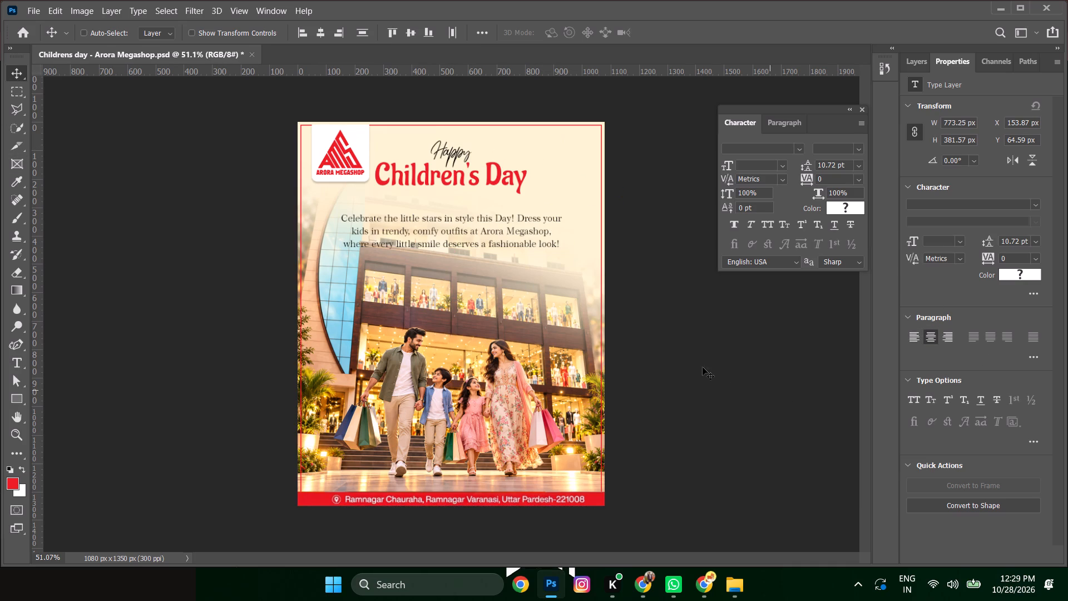
Move the three-line caption up about 50 px, closer to the "Children's Day" heading.
click(703, 367)
click(495, 233)
key(shift+Up)
key(shift+Up)
key(shift+Up)
key(shift+Up)
key(shift+Up)
key(shift+Up)
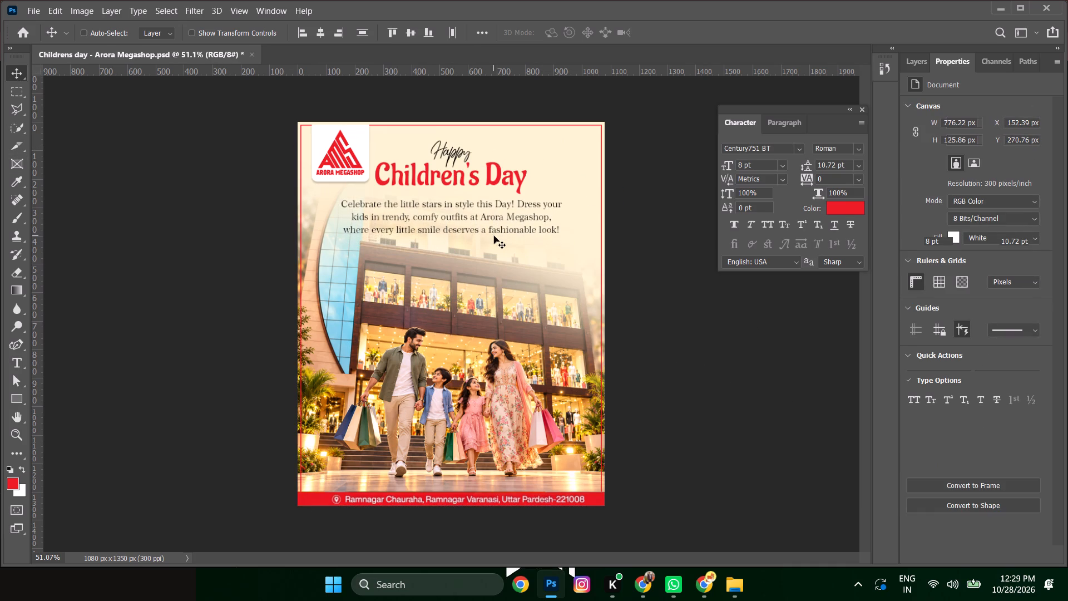
key(shift+Up)
key(shift+Down)
Scale the caption down proportionally around its centre to about 704 px wide.
key(ctrl+t)
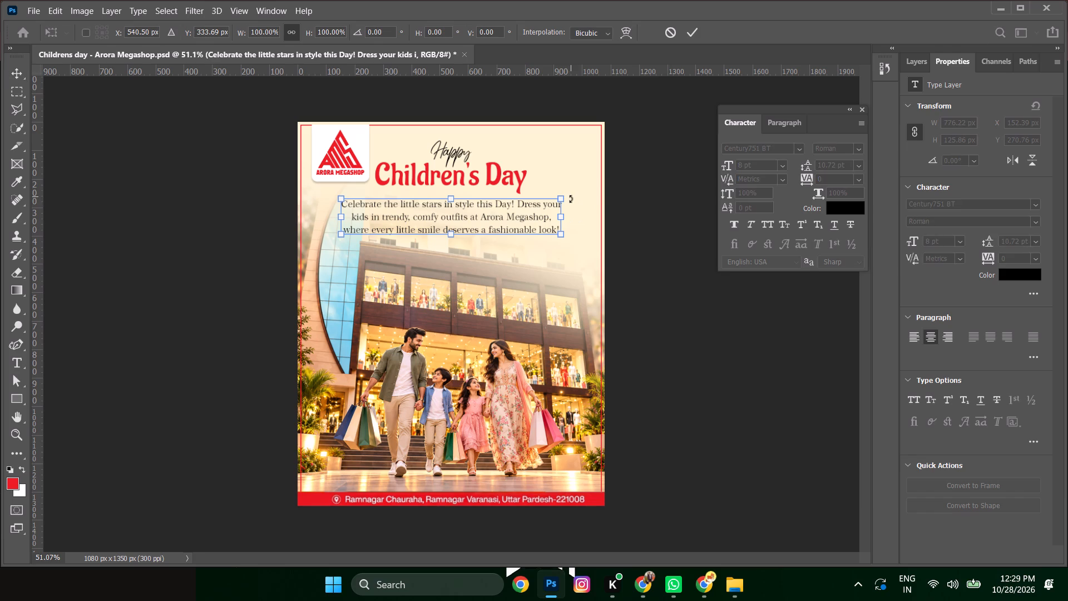
alt+drag(562, 199, 552, 203)
key(Return)
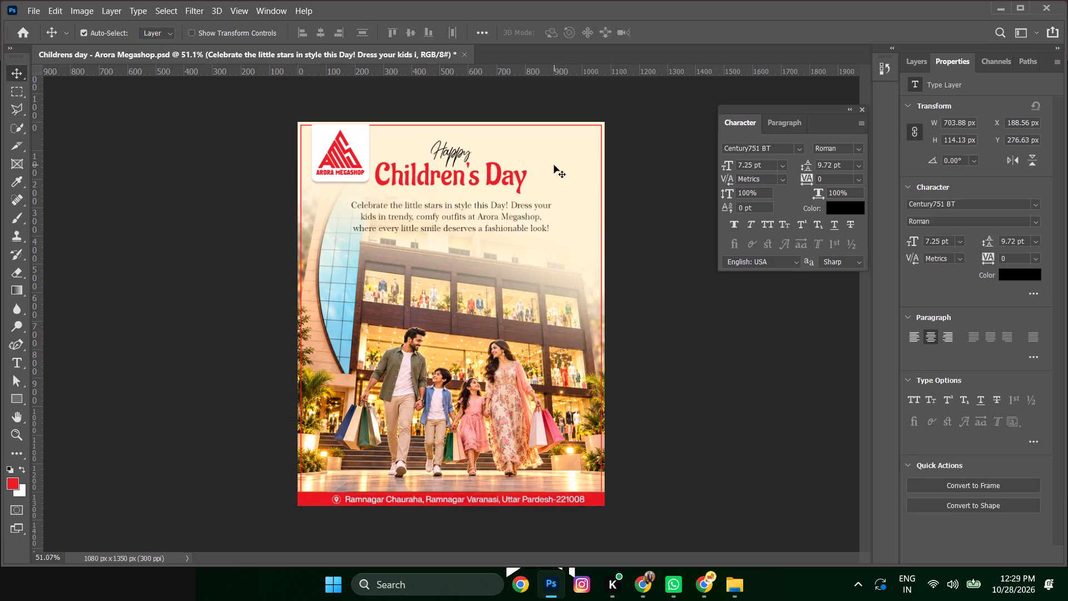
Delete "Celebrate the little stars in style this Day!" from the caption and join "Dress your" with "kids in trendy" on one line.
double_click(477, 210)
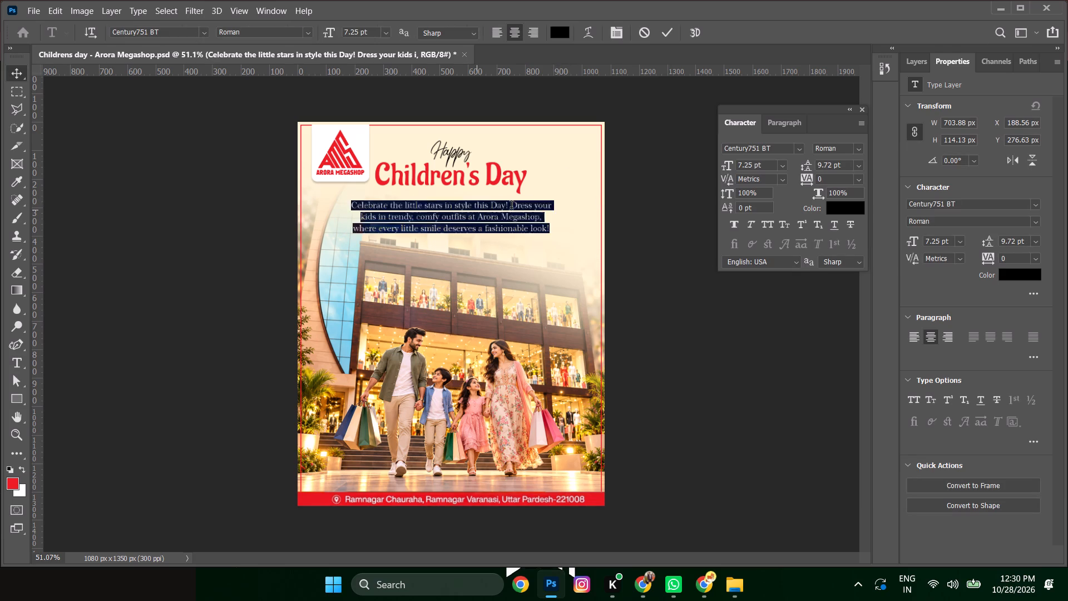
drag(512, 207, 149, 205)
key(BackSpace)
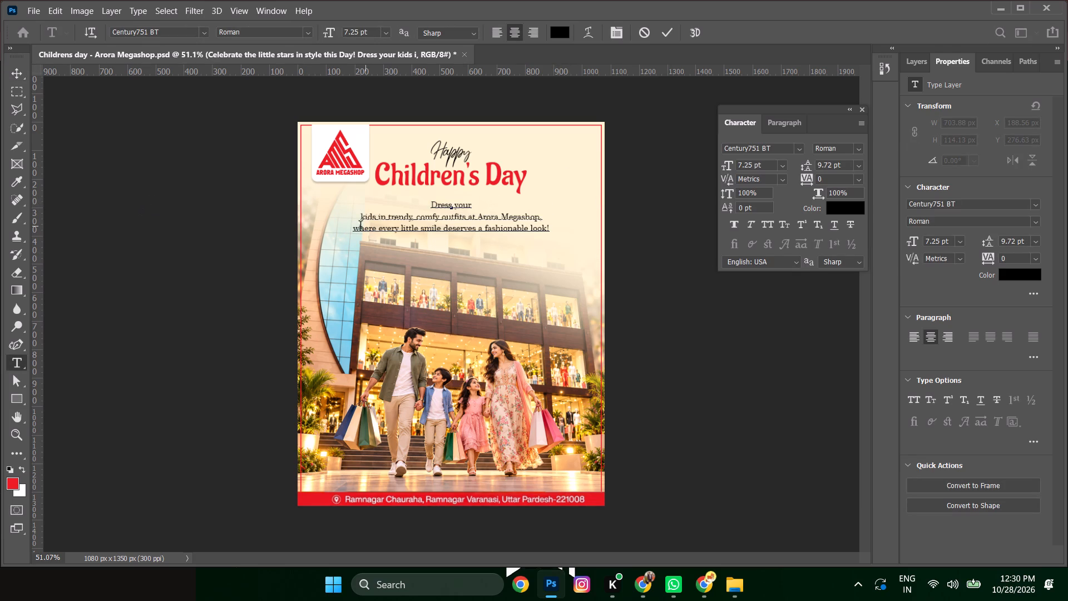
click(359, 219)
key(BackSpace)
key(space)
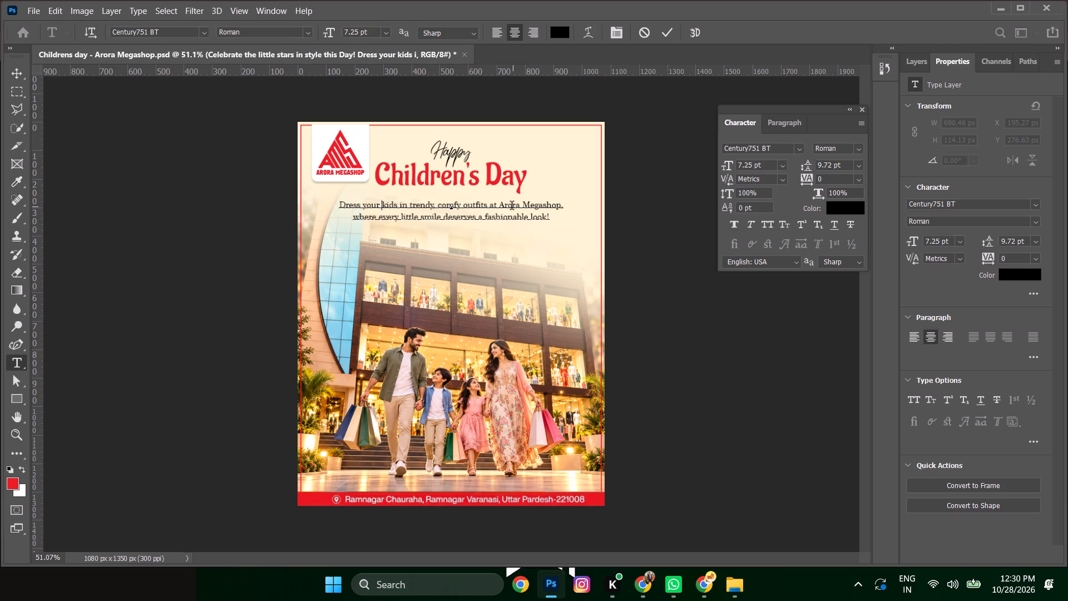
Style "Arora Megashop," in the caption with the heading's red ed1d24, Italic style and faux bold.
drag(500, 205, 521, 205)
drag(521, 205, 570, 205)
click(852, 208)
click(489, 178)
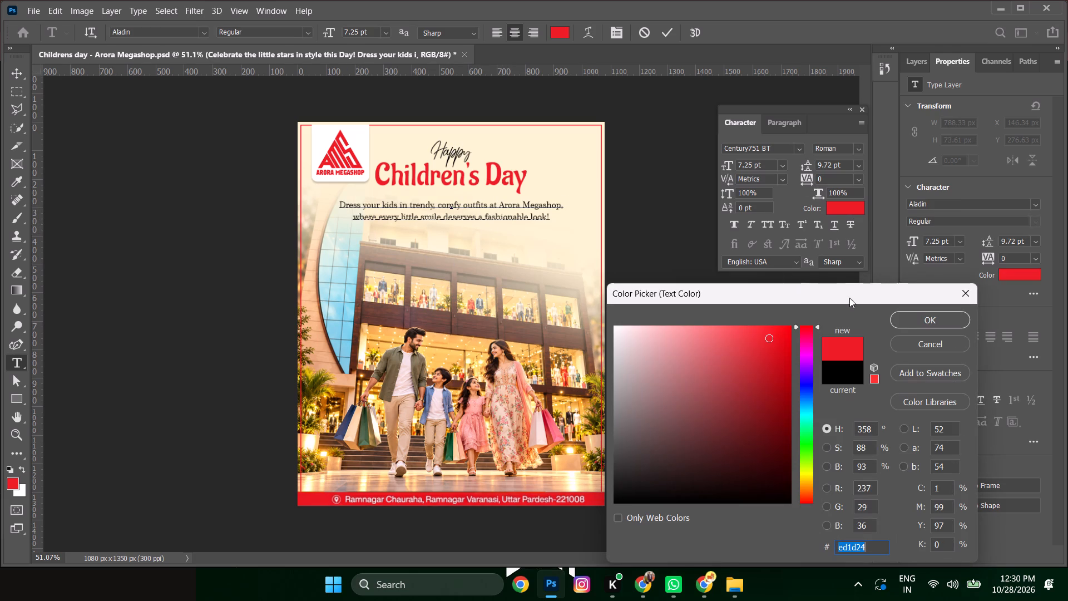
click(927, 320)
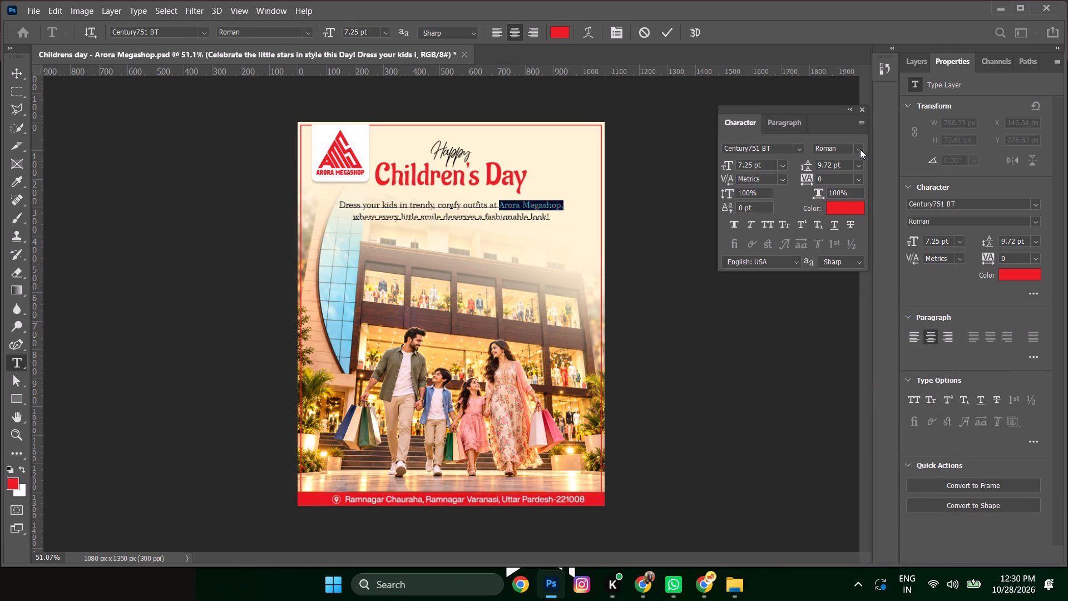
click(860, 149)
click(841, 173)
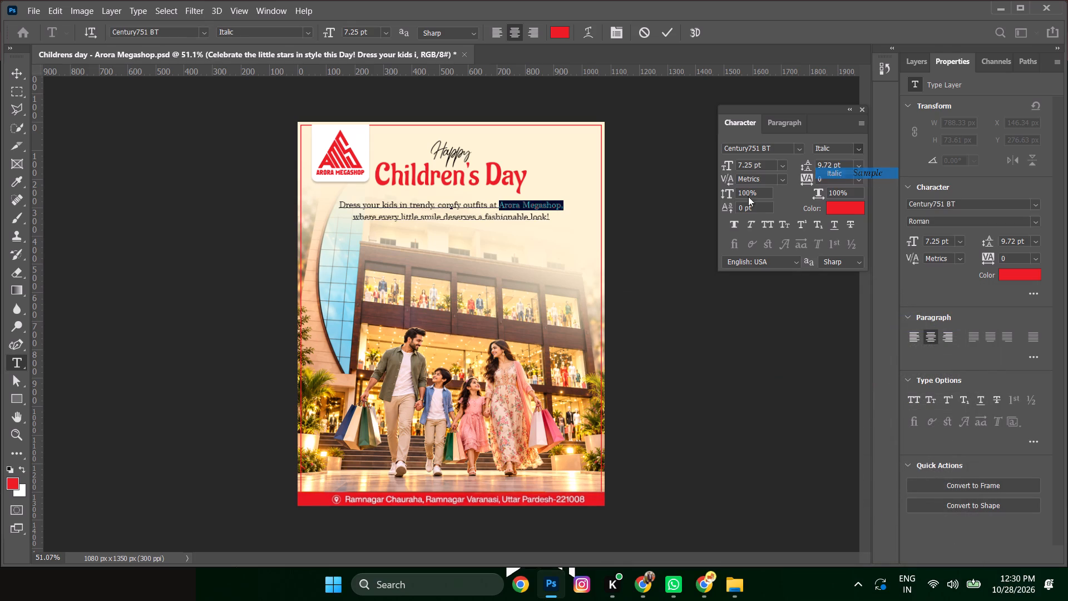
click(736, 221)
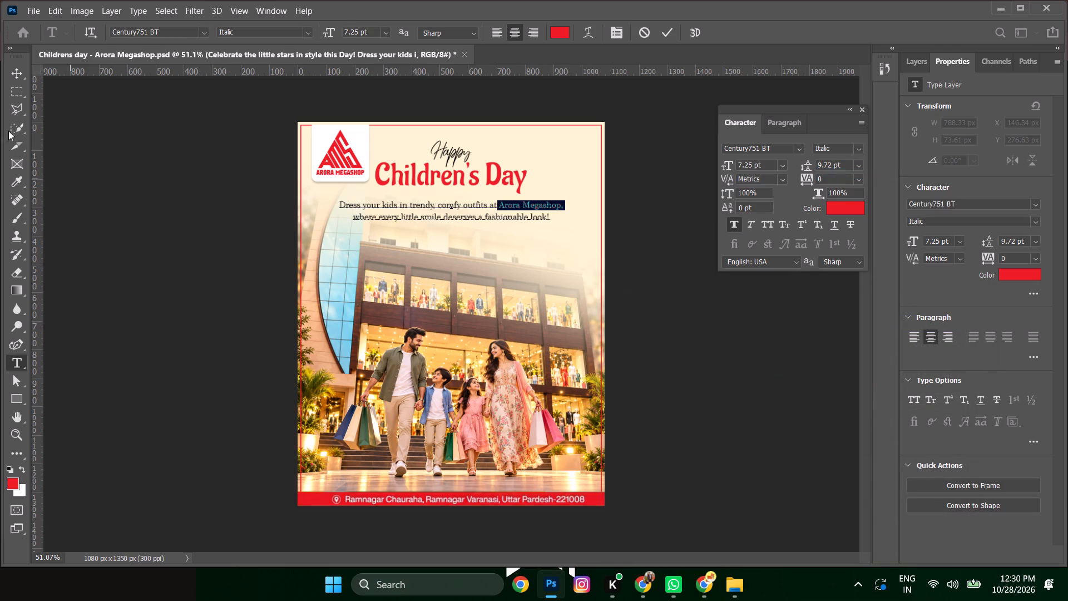
click(19, 73)
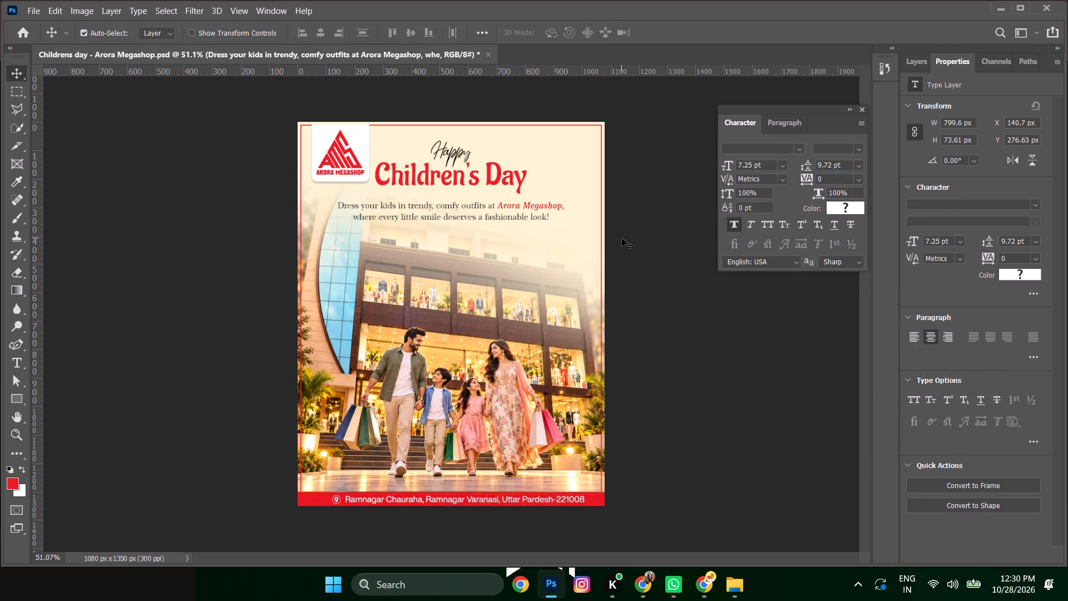
Move the caption up 20 px and left 10 px.
key(shift+Up)
key(shift+Up)
key(shift+Left)
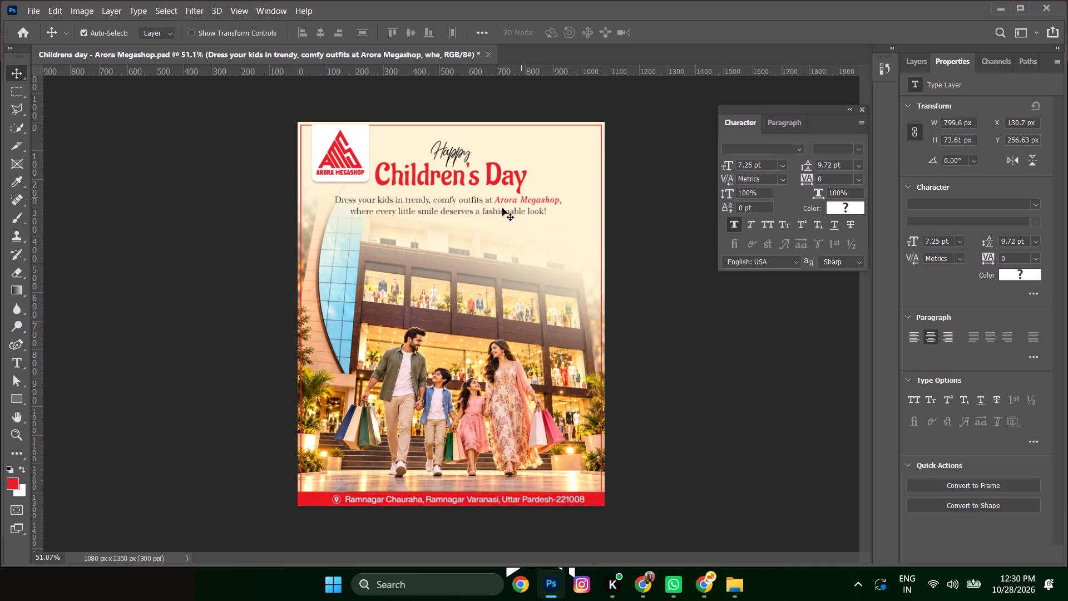
Start a new caption line at "Arora Megashop," and join "where every little smile" onto that line.
double_click(491, 206)
click(497, 201)
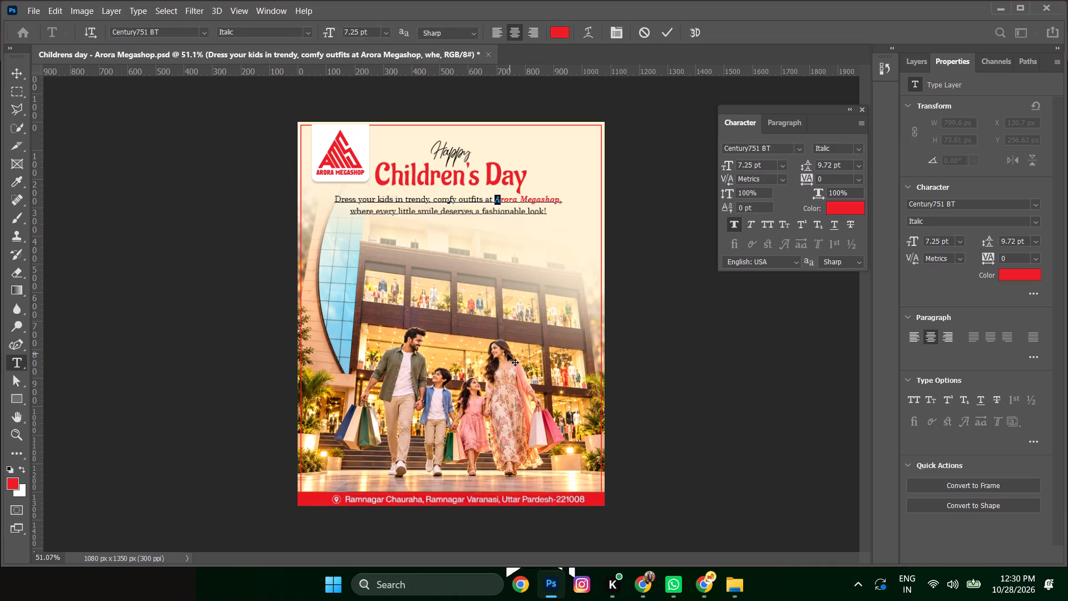
key(Left)
key(BackSpace)
key(Return)
click(350, 224)
key(BackSpace)
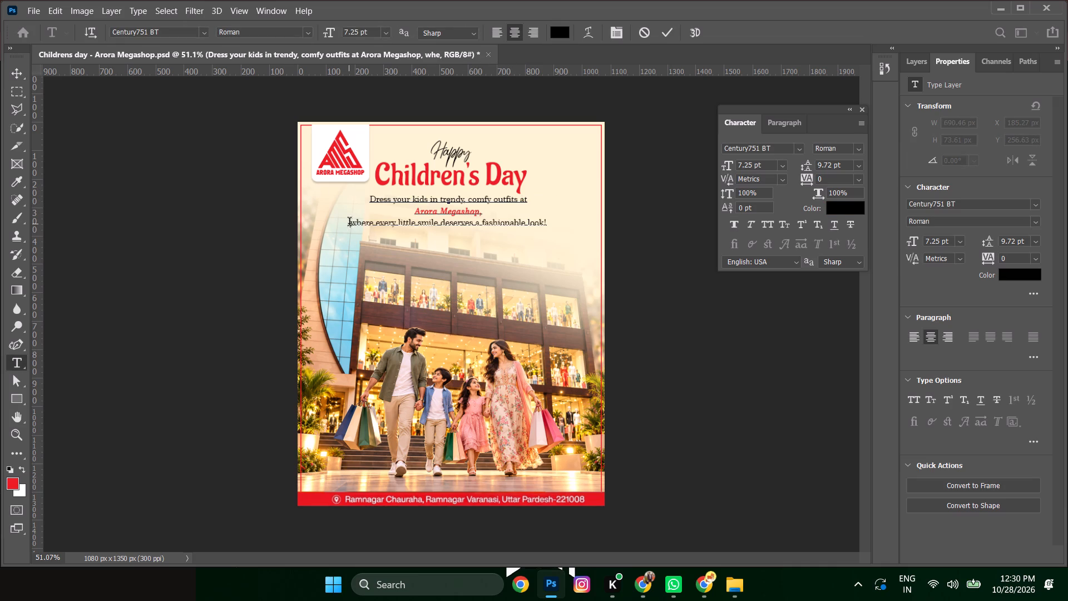
key(space)
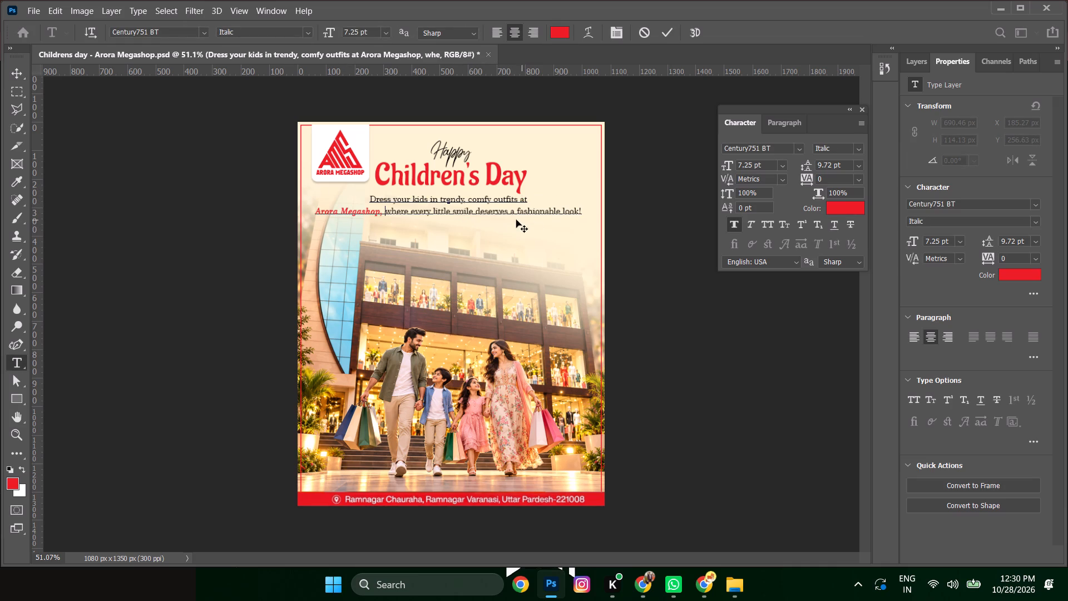
Break the caption so that "deserves a fashionable look!" forms its third line, keeping the space before "a".
click(510, 213)
key(BackSpace)
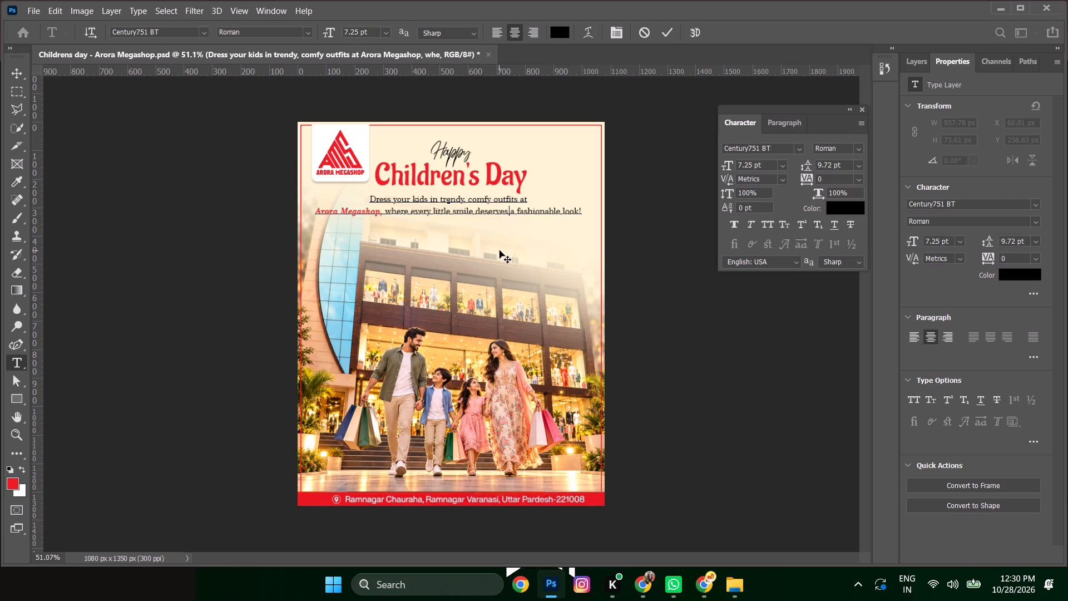
key(Return)
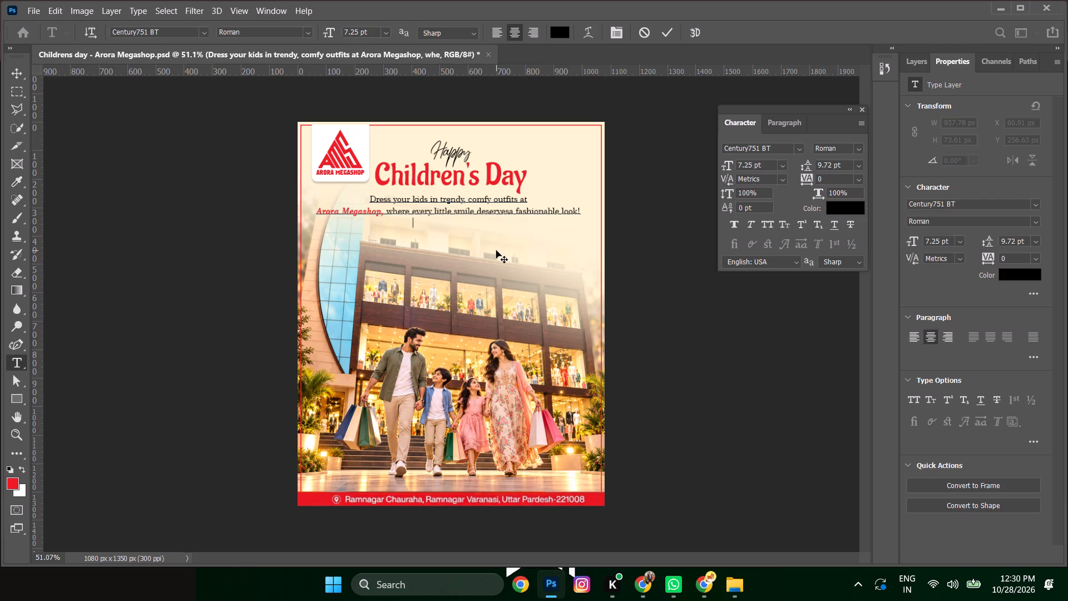
click(513, 212)
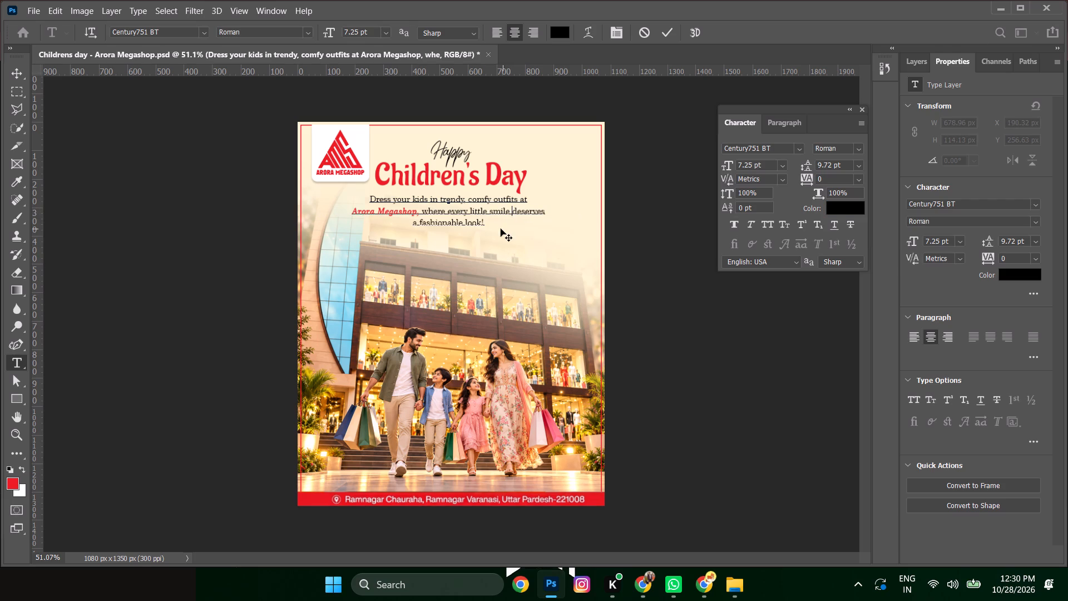
key(BackSpace)
key(Return)
click(414, 231)
key(BackSpace)
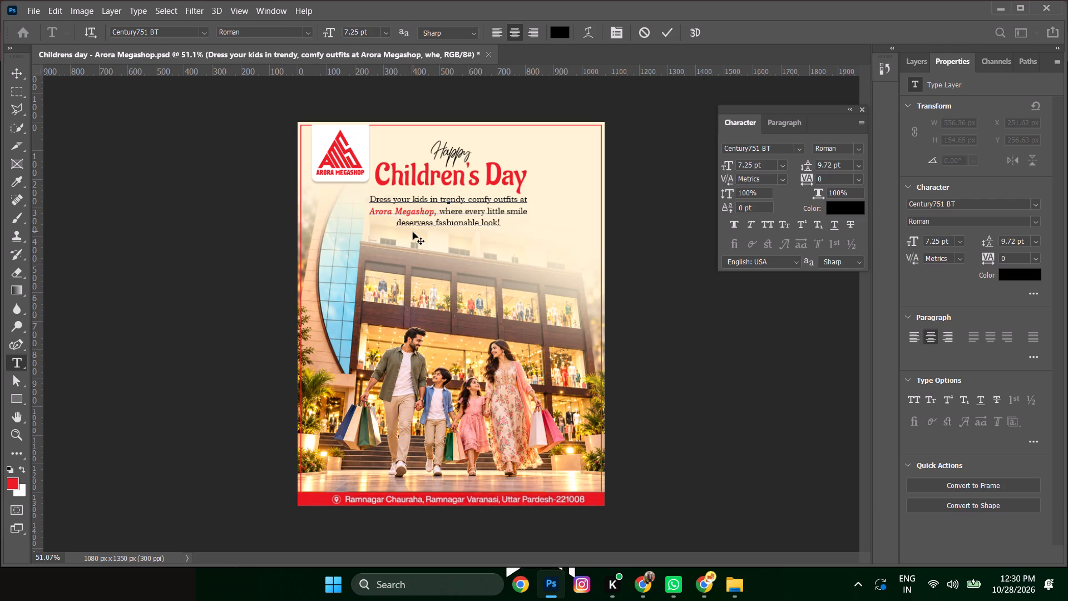
key(space)
click(16, 72)
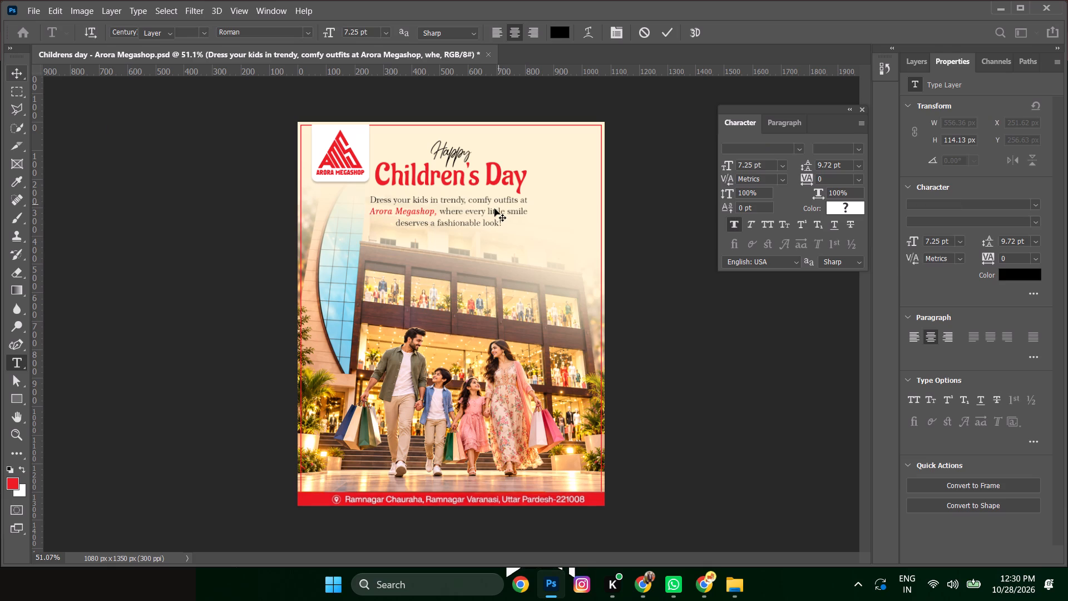
Select the caption, "Children's Day" and "Happy" texts together and move them right to about X 426 px, Y 80 px.
key(shift+Up)
key(shift+Down)
shift+click(490, 178)
key(shift+Up)
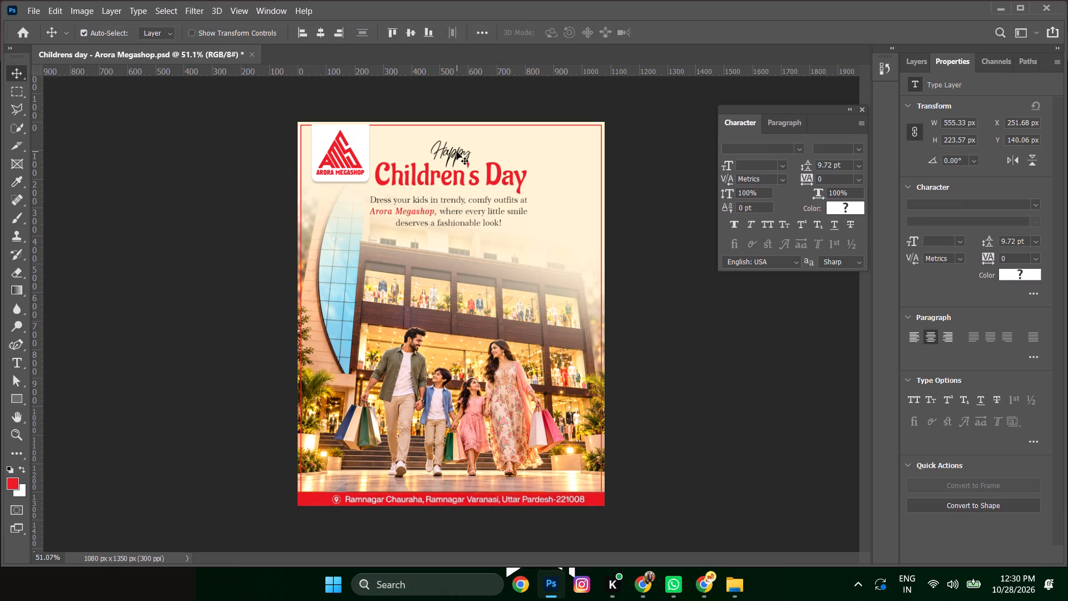
key(shift+Down)
shift+click(456, 157)
key(shift+Right)
key(shift+Right)
key(shift+Up)
key(shift+Right)
key(shift+Up)
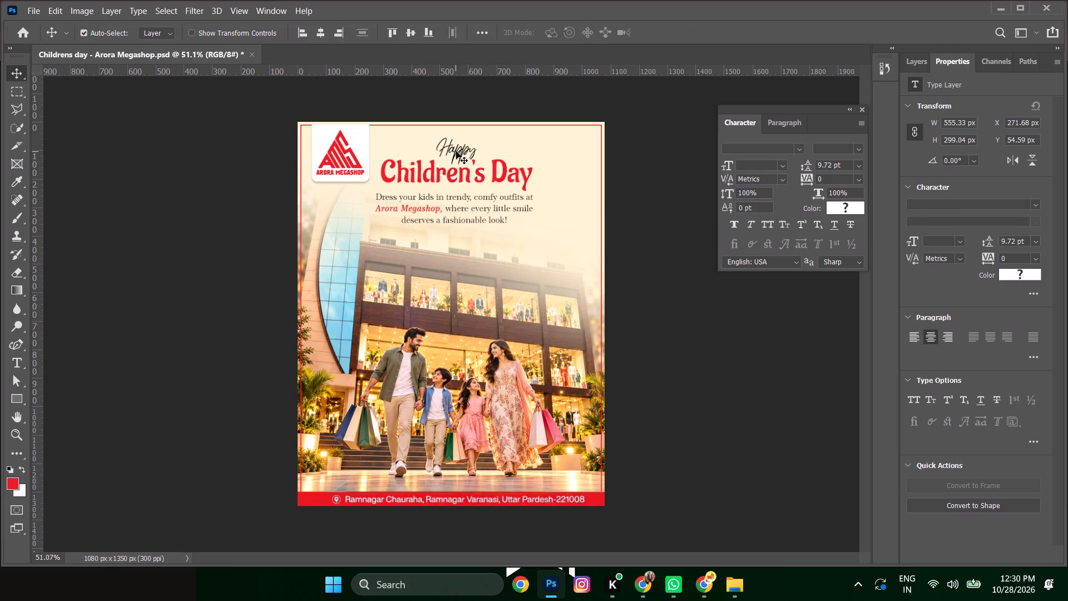
key(shift+Right)
drag(462, 168, 503, 178)
Link the layers of the three selected texts.
right_click(500, 176)
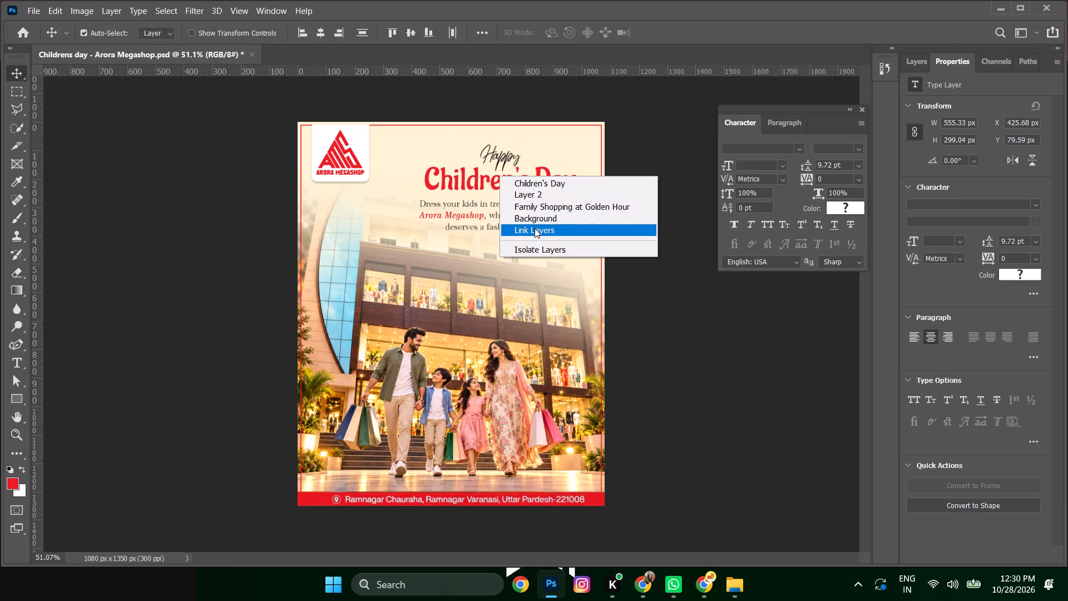
click(535, 229)
Nudge the linked heading and caption texts 10 px further right.
key(shift+Right)
key(shift+Up)
key(shift+Right)
key(shift+Down)
key(shift+Left)
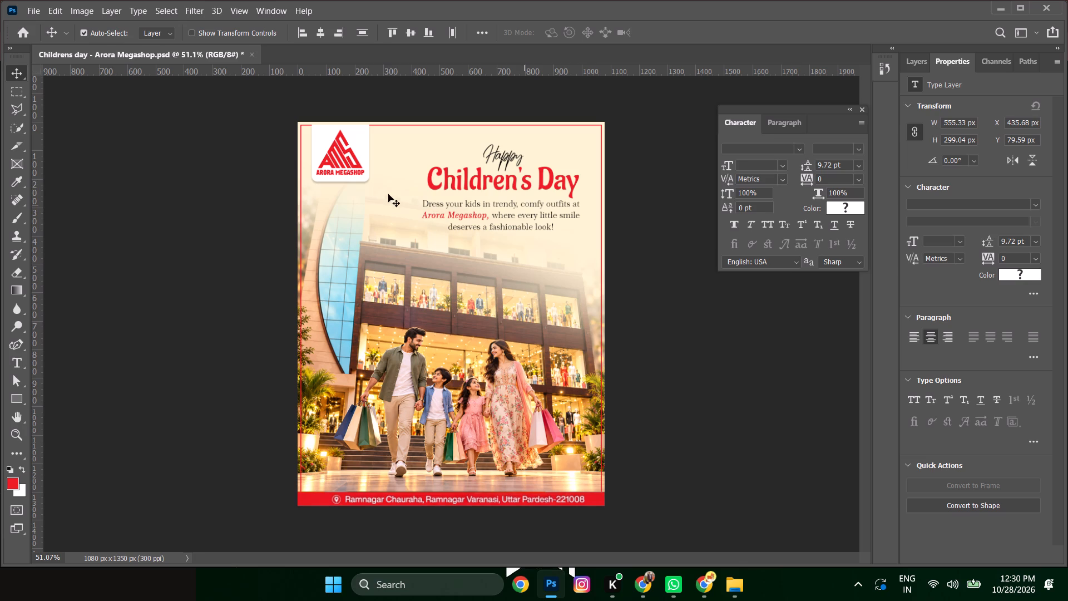
Enlarge the Arora Megashop logo and its white backing together to about 116.5%, keeping their upper-left corner fixed.
click(359, 146)
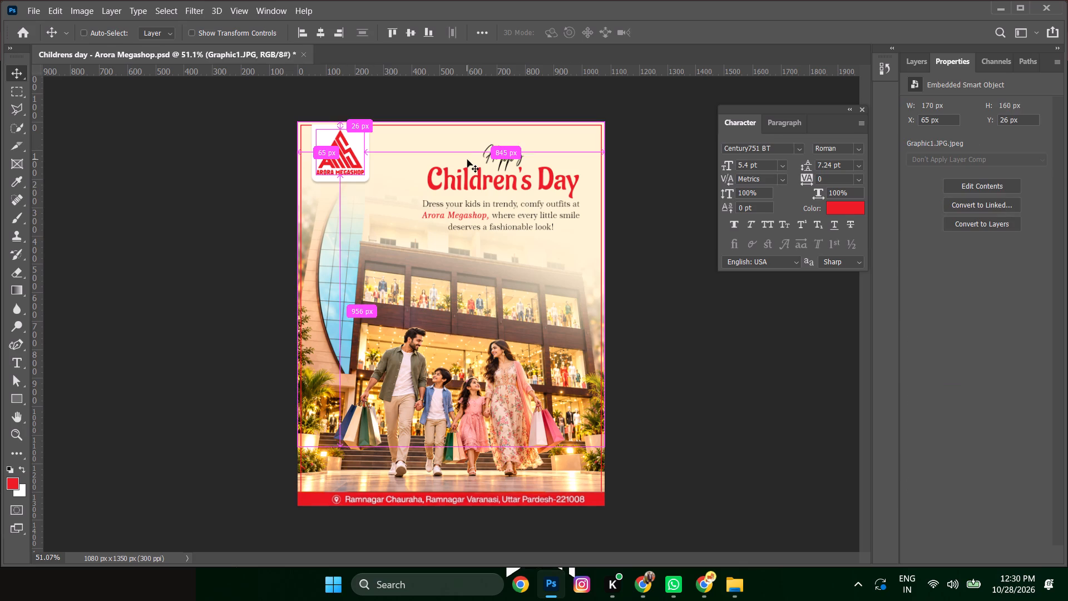
key(ctrl+t)
drag(373, 179, 375, 190)
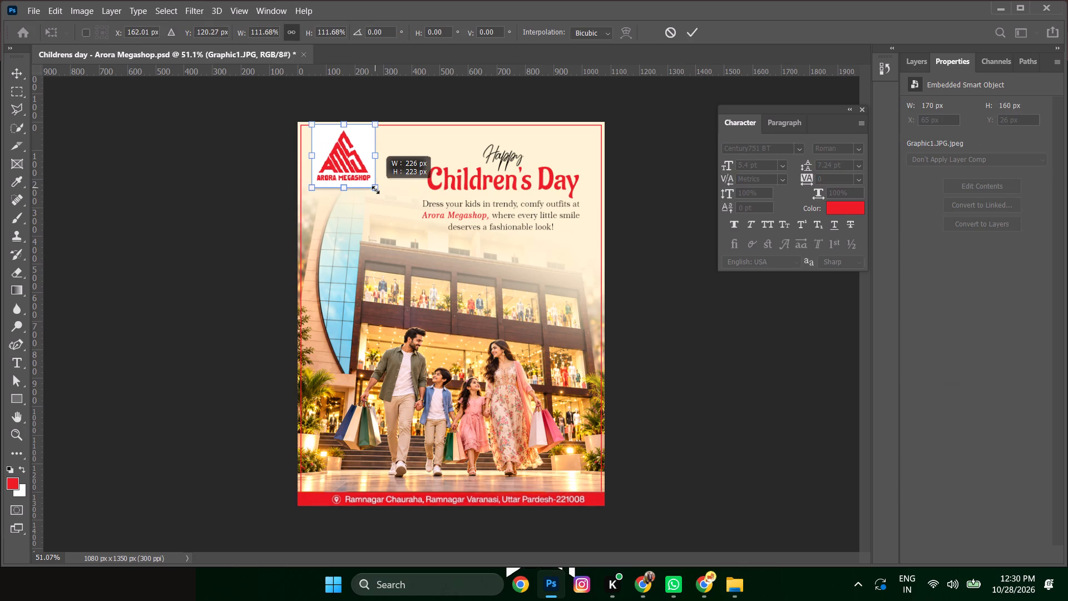
drag(375, 190, 375, 195)
key(Return)
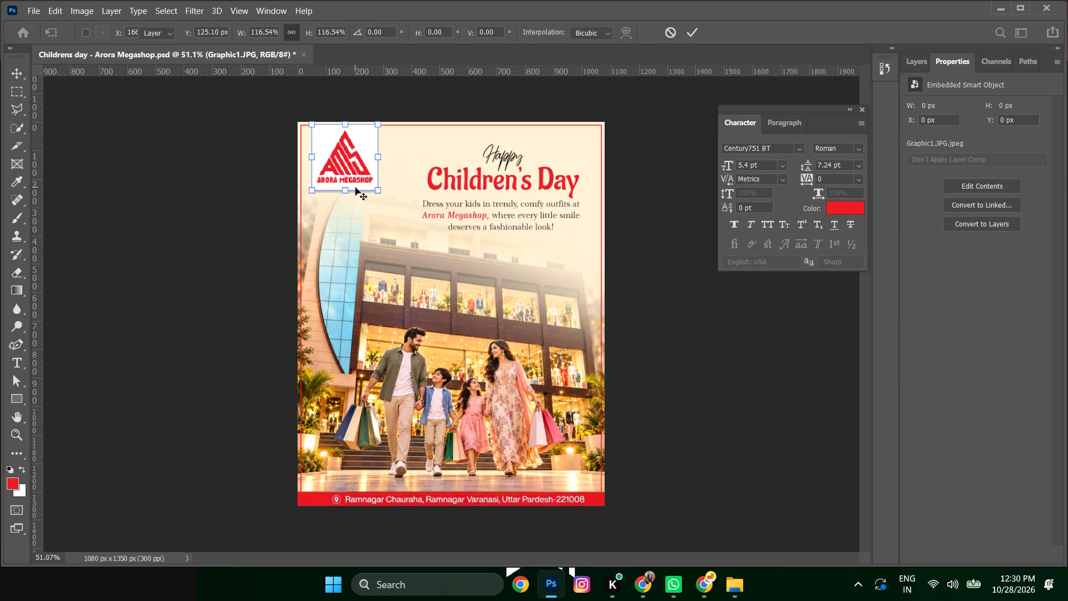
click(586, 161)
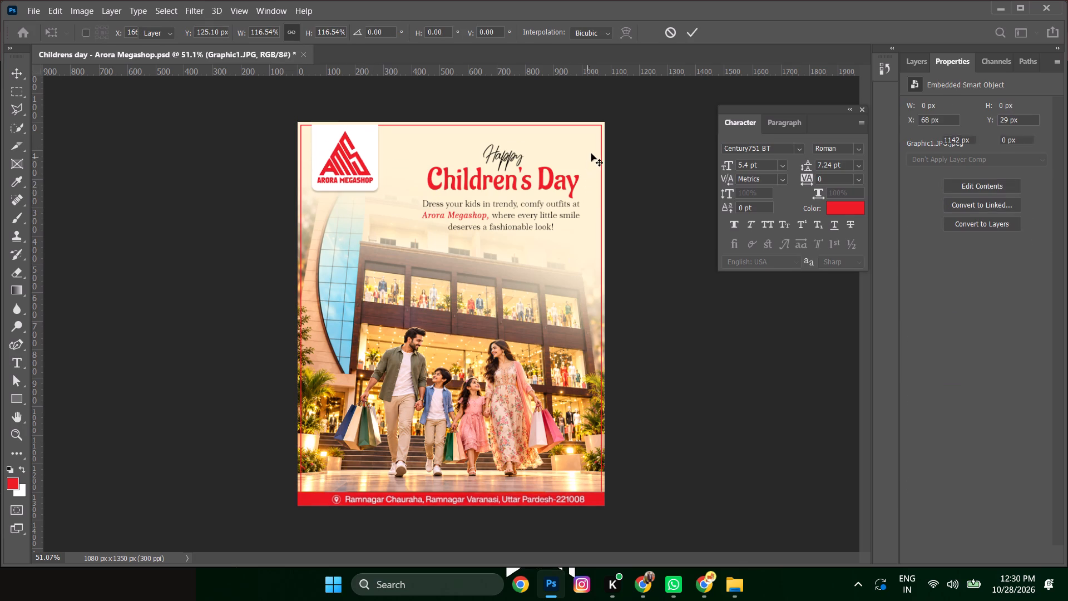
Move the cream gradient fade behind the heading texts up vertically to Y -80 px.
click(588, 151)
key(shift+Up)
key(shift+Up)
key(shift+Up)
key(shift+Up)
key(shift+Up)
key(shift+Up)
key(shift+Up)
key(shift+Up)
key(shift+Up)
key(shift+Up)
key(shift+Up)
key(shift+Up)
key(shift+Up)
key(shift+Up)
key(shift+Up)
key(shift+Up)
key(shift+Up)
key(shift+Up)
key(shift+Up)
key(shift+Up)
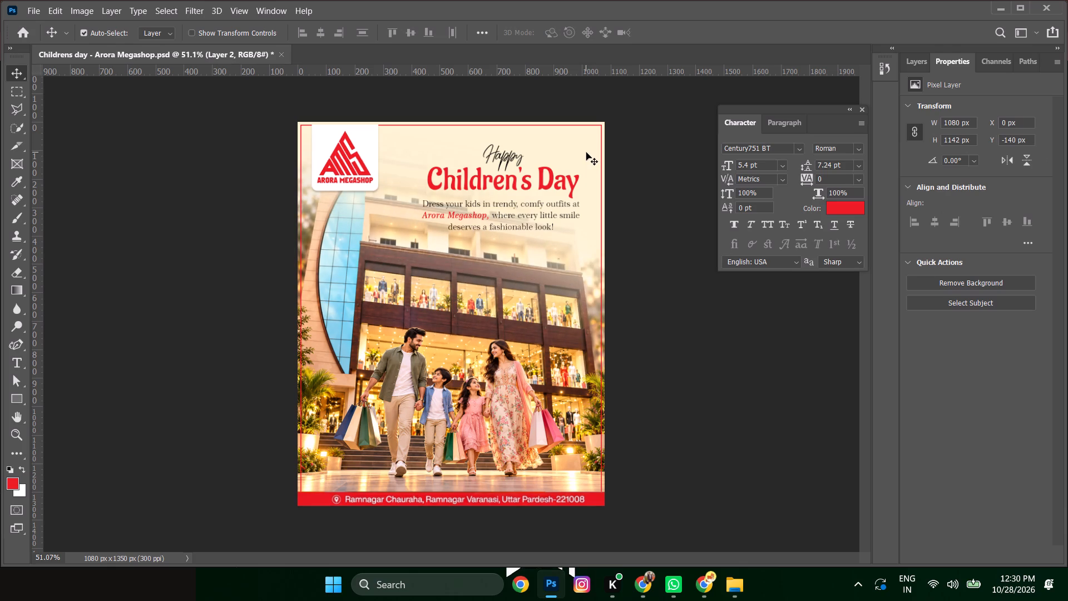
key(shift+Down)
key(shift+Down)
key(shift+Down)
key(shift+Down)
key(shift+Down)
key(shift+Down)
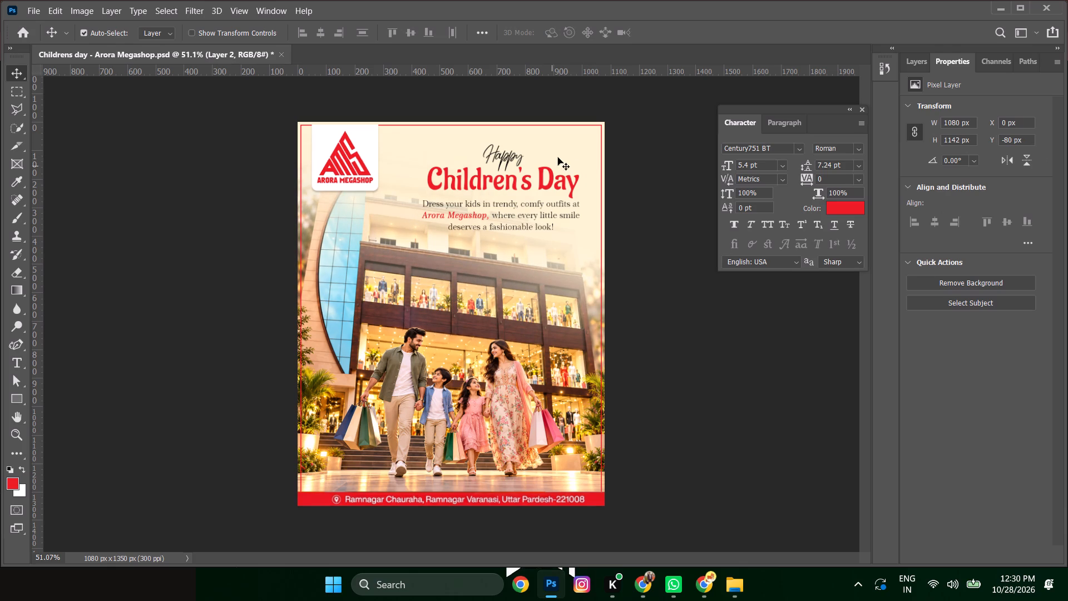
Move the linked heading and caption texts to about X 446 px, Y 70 px.
click(557, 183)
key(shift+Up)
key(shift+Right)
key(shift+Up)
key(shift+Up)
key(shift+Left)
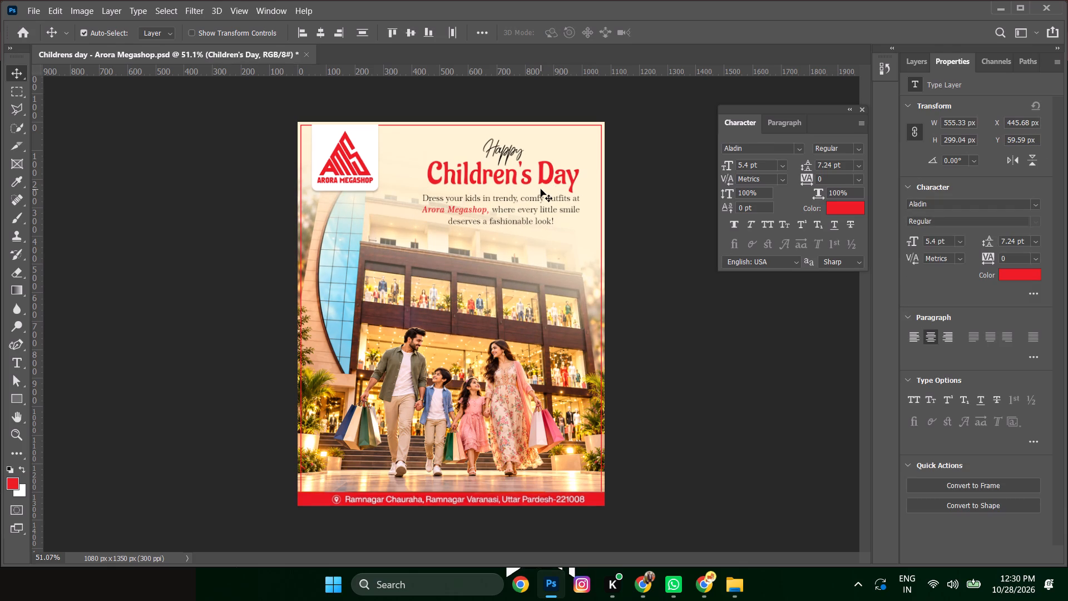
key(shift+Left)
key(shift+Right)
key(shift+Down)
key(shift+Right)
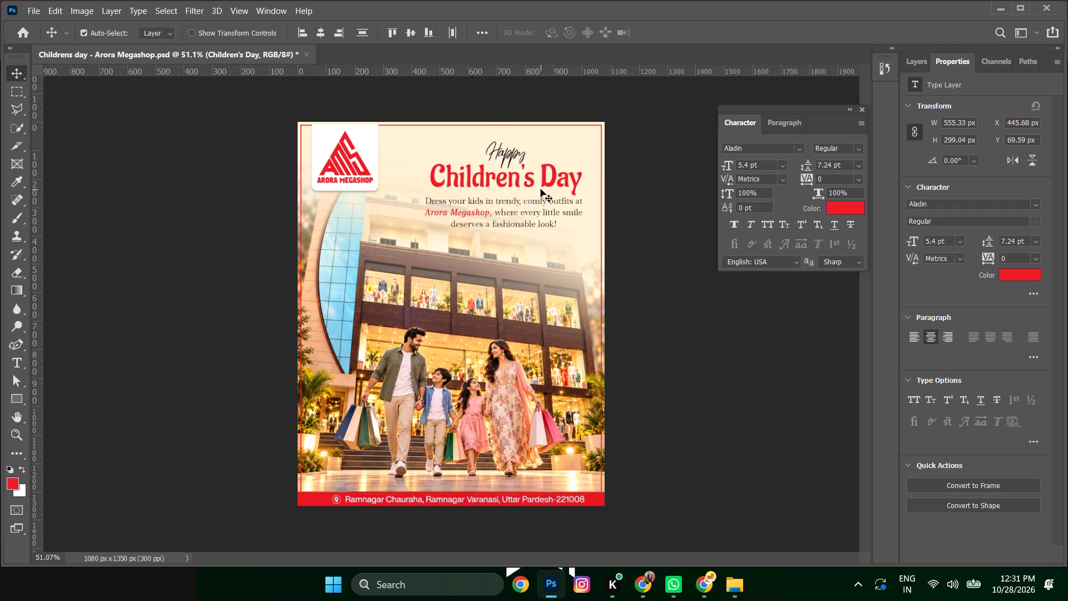
Switch to Chrome and open the ChatGPT poster with the multicoloured Children's Day heading in its own tab at full size.
click(704, 584)
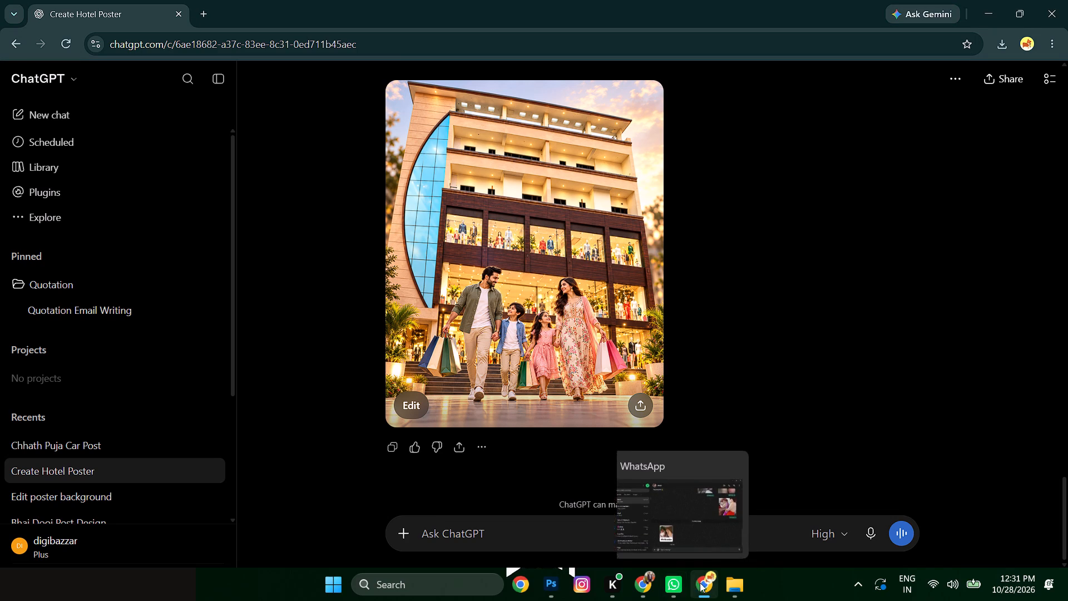
click(700, 583)
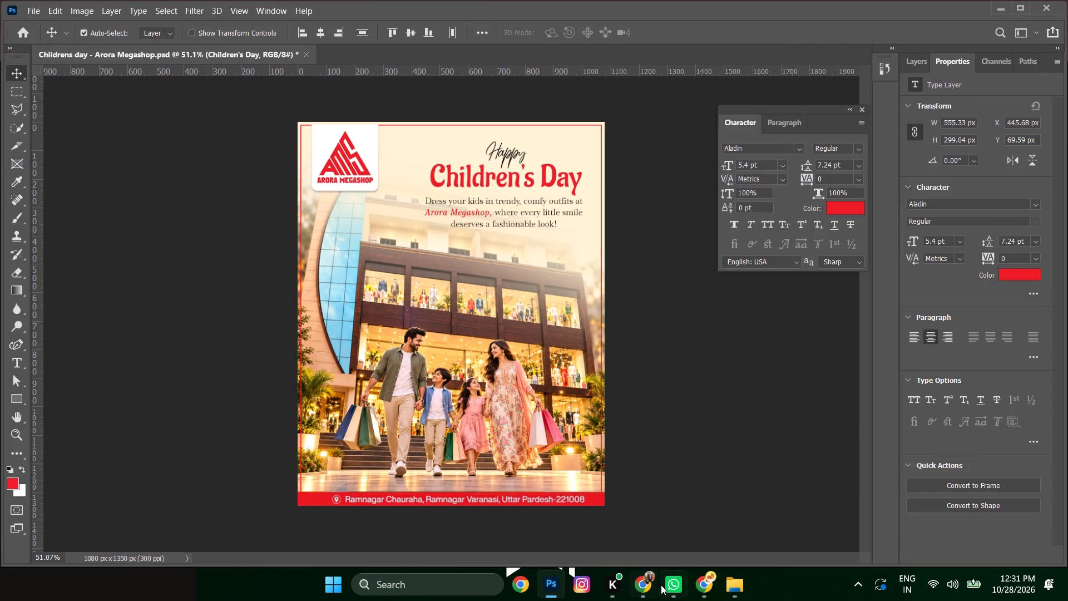
click(702, 579)
scroll(739, 331, up, 10)
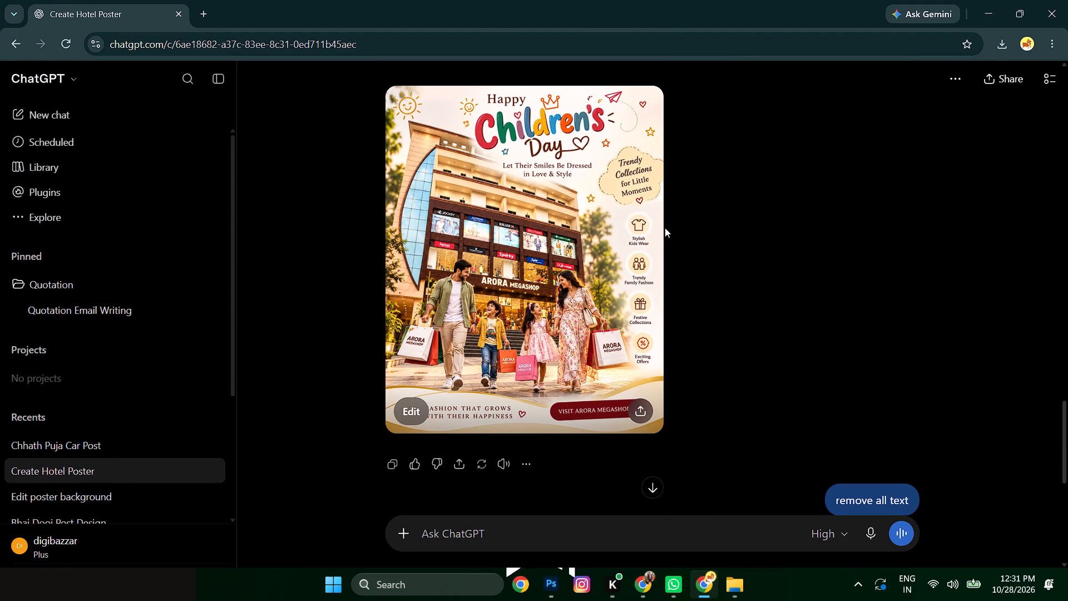
click(516, 180)
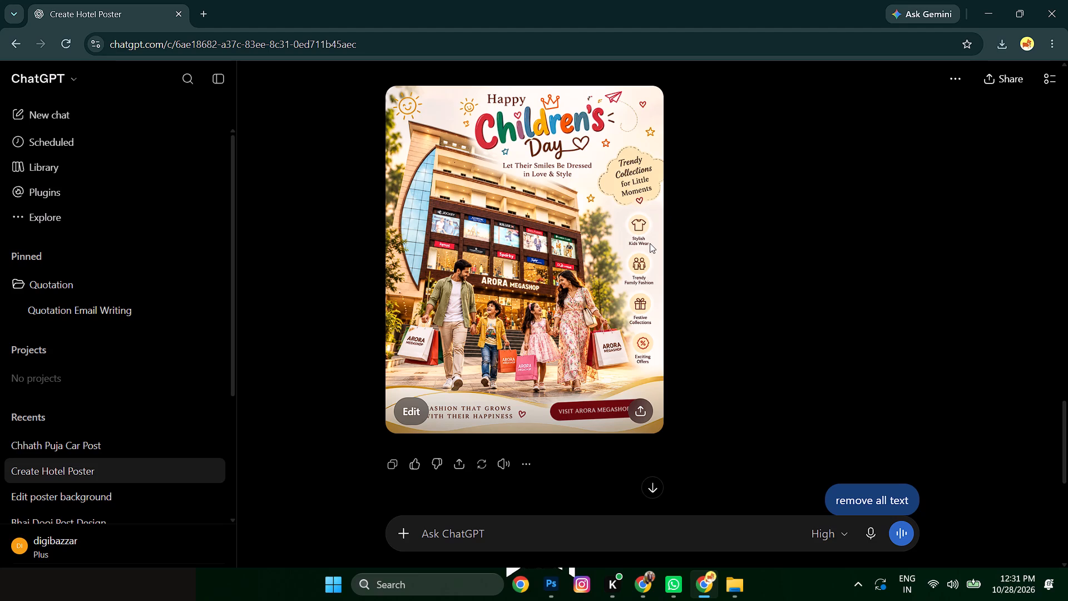
click(543, 123)
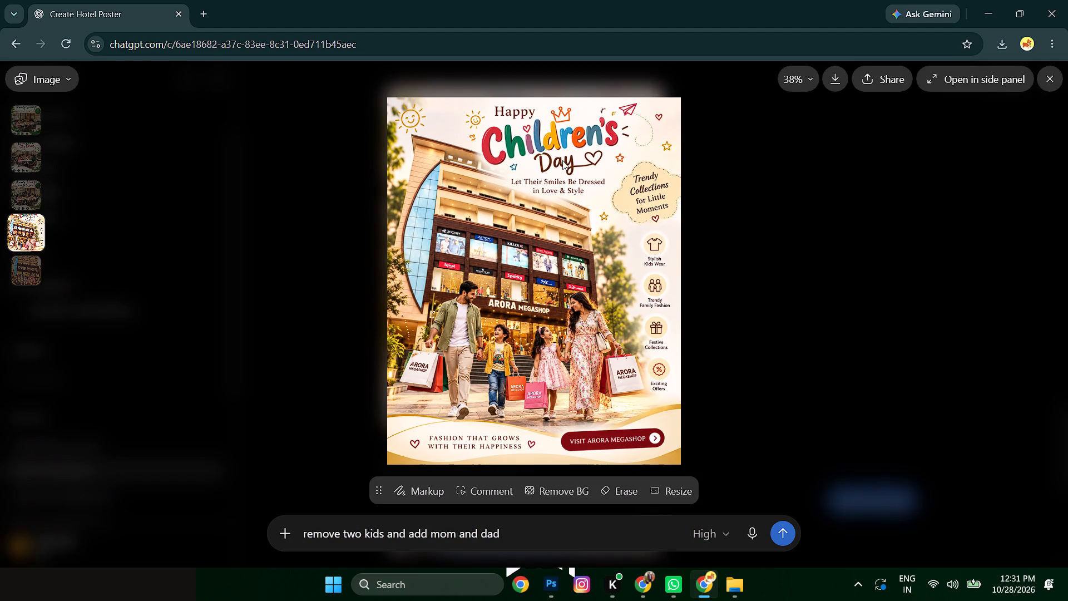
right_click(543, 199)
click(599, 215)
click(268, 0)
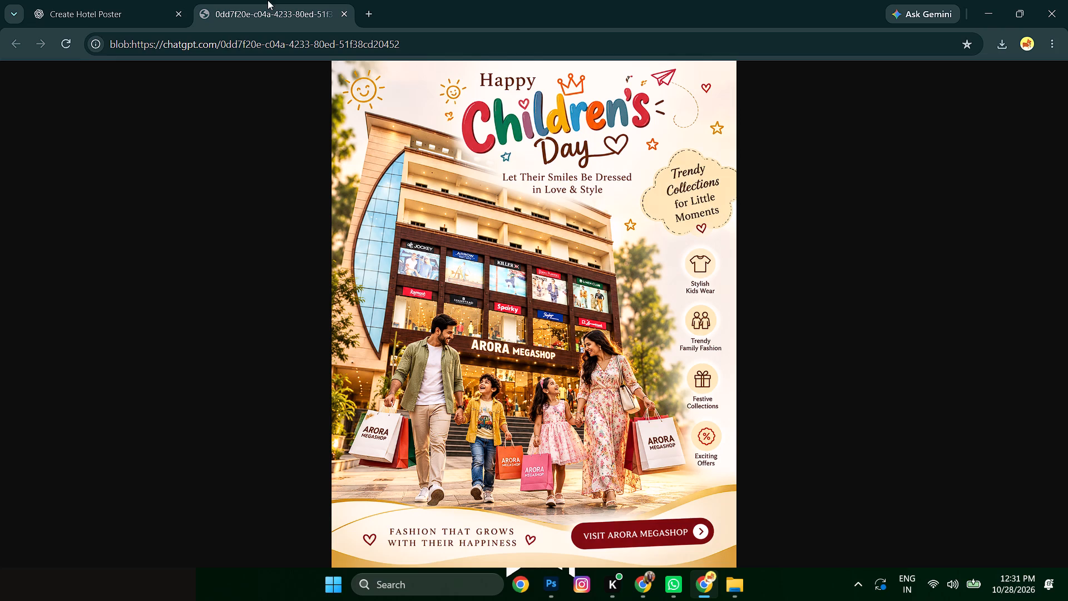
click(577, 87)
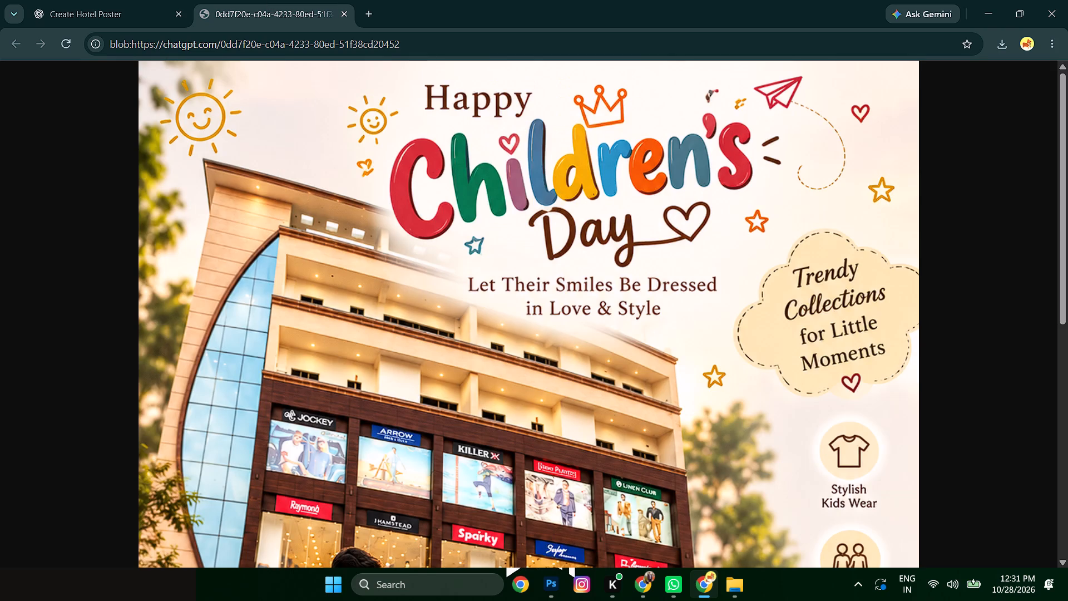
Capture the orange crown above the reference heading, paste it into the Photoshop poster and place it just below the caption.
key(shift+super+s)
drag(567, 74, 644, 132)
click(553, 581)
key(ctrl+v)
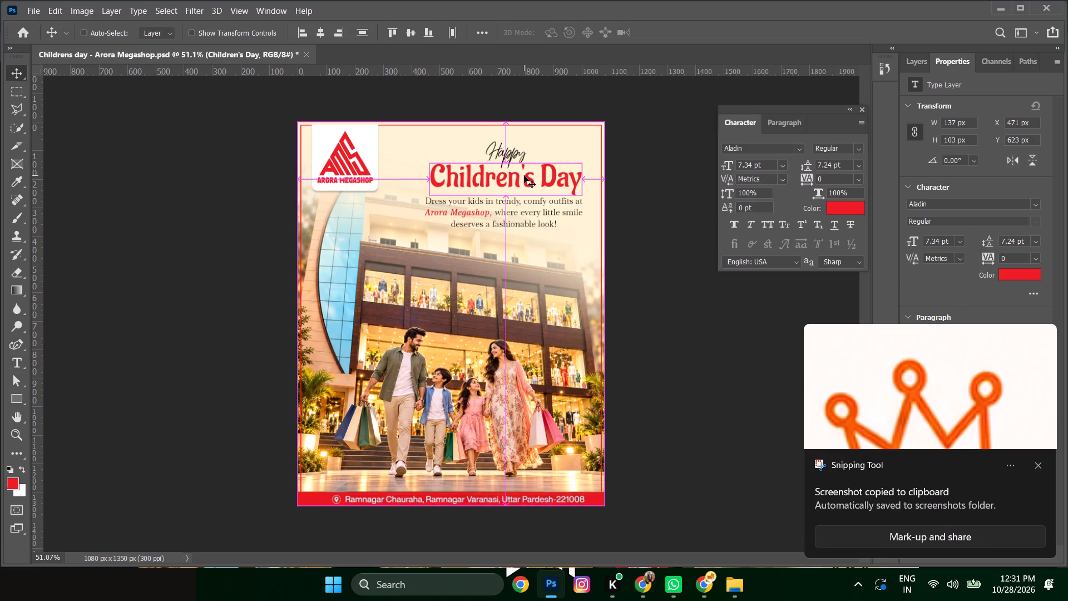
alt+scroll(449, 253, up, 5)
drag(453, 334, 479, 228)
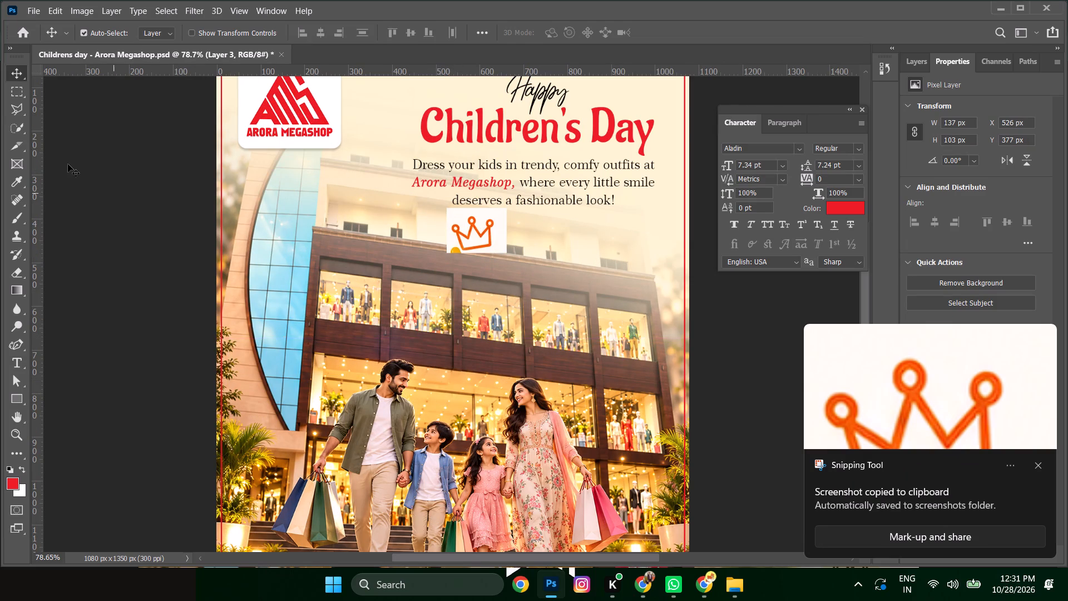
Delete the yellow letter remnant from the lower-left corner of the pasted crown image and deselect.
drag(10, 92, 16, 92)
drag(442, 245, 461, 260)
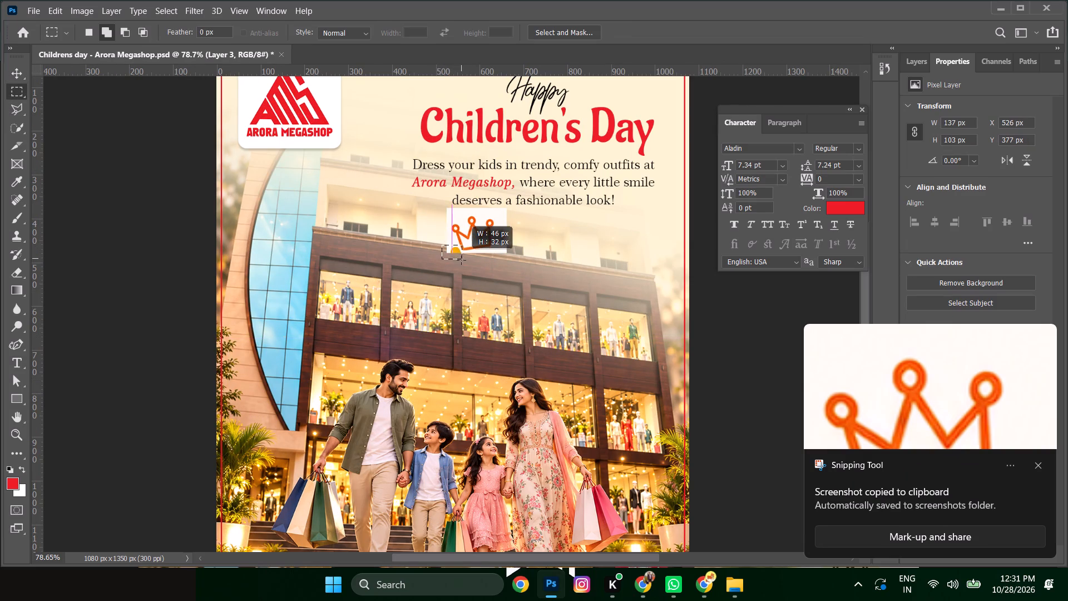
drag(461, 260, 459, 261)
drag(458, 249, 463, 257)
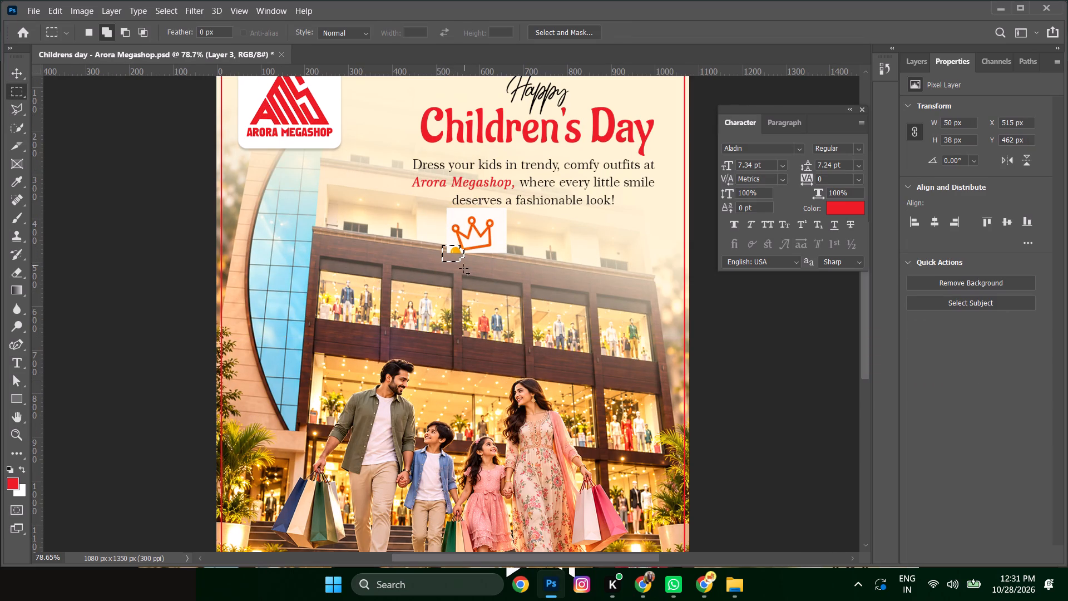
key(Delete)
key(ctrl+d)
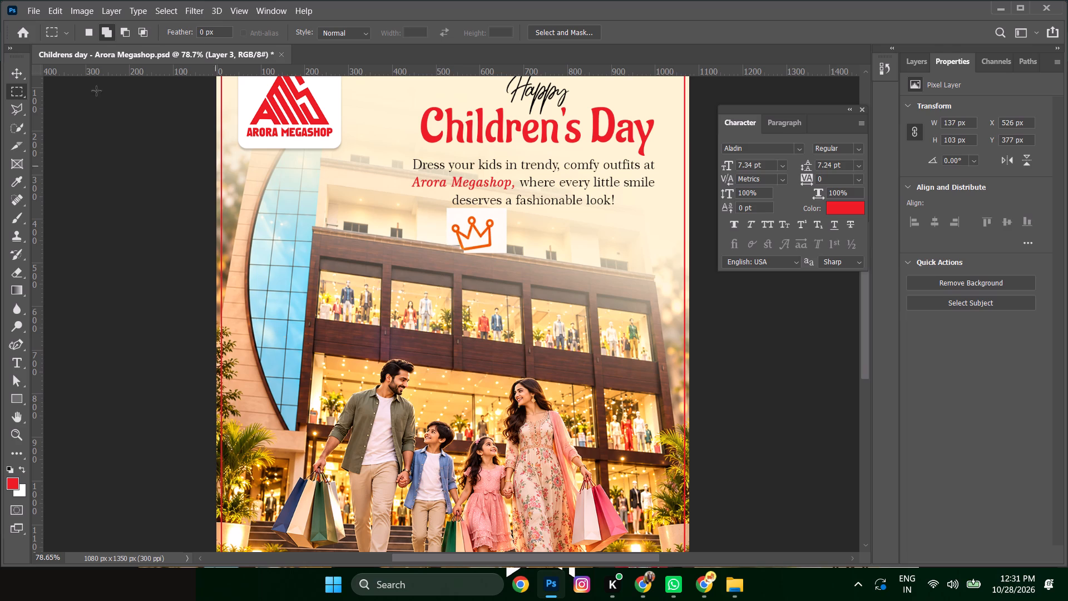
Move the crown above "Day" beside "Happy", centred at about X 934 px, Y 81 px.
click(17, 92)
alt+scroll(444, 246, down, 4)
click(476, 231)
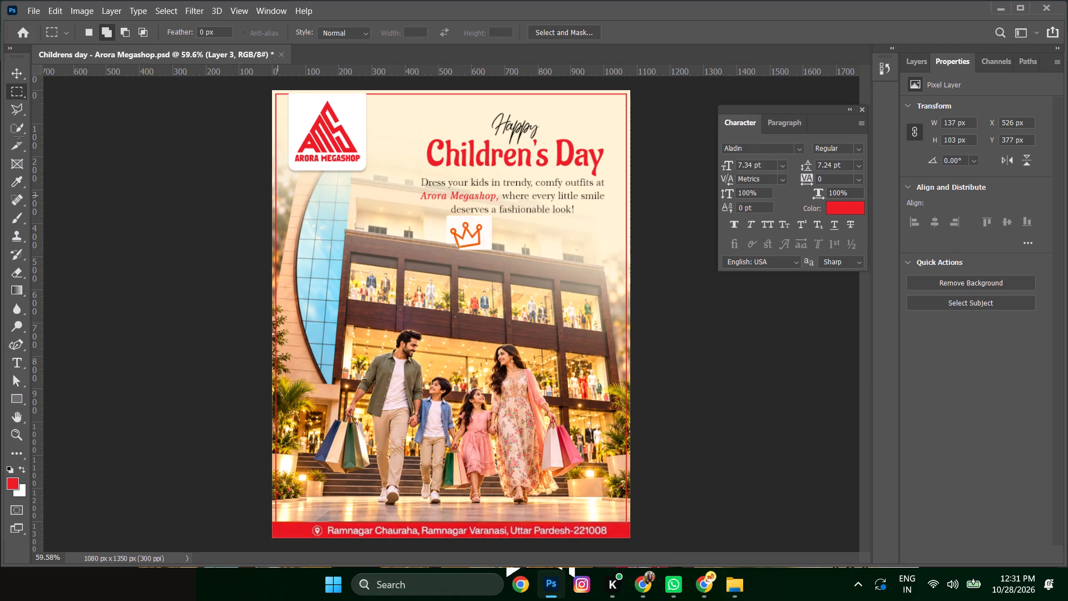
click(14, 68)
drag(467, 234, 588, 117)
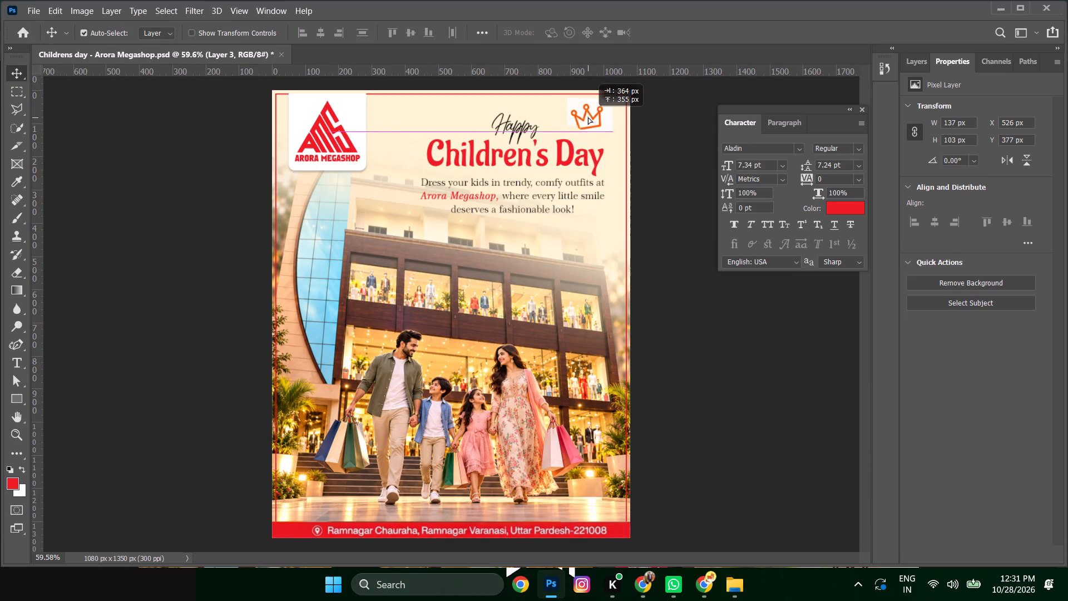
drag(588, 117, 585, 118)
Set the crown layer's blend mode to Darken.
click(919, 65)
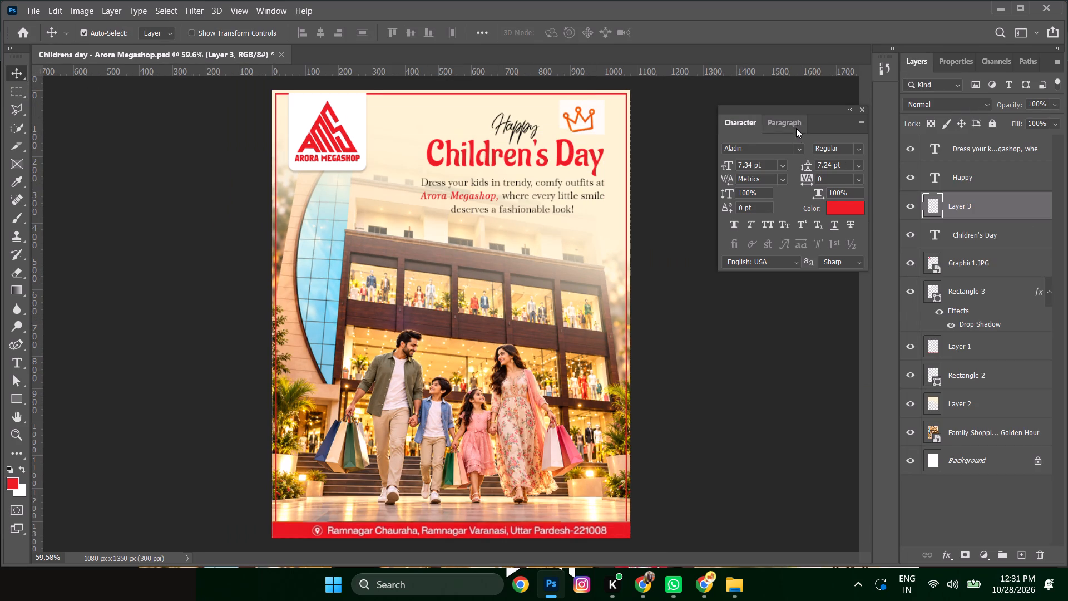
click(964, 105)
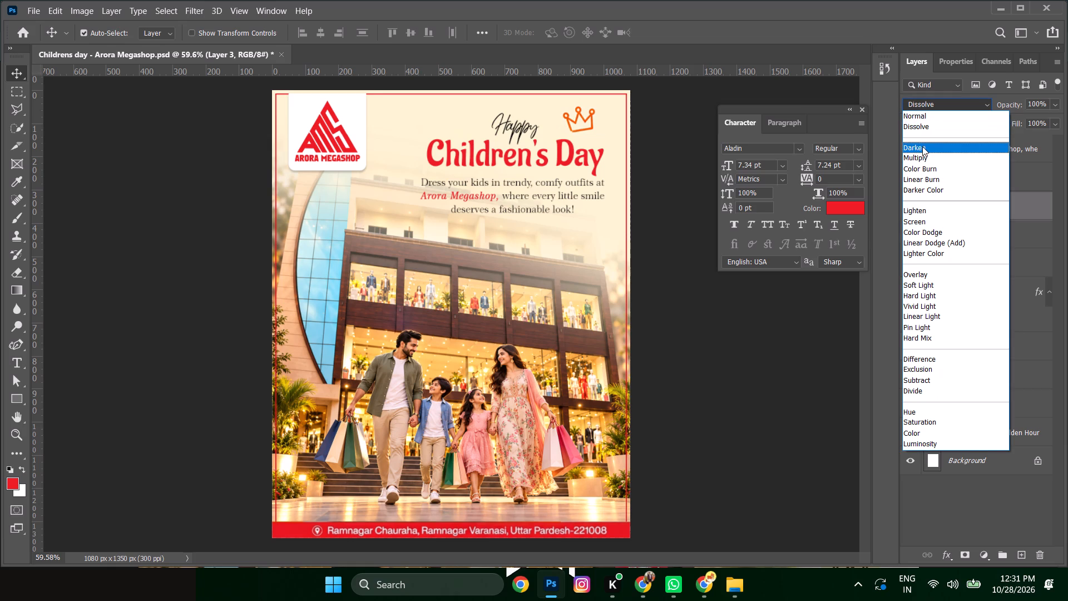
click(922, 146)
Scale the crown down to about 56% and move it to about X 873 px, Y 125 px, just above "Day".
click(580, 122)
key(ctrl+t)
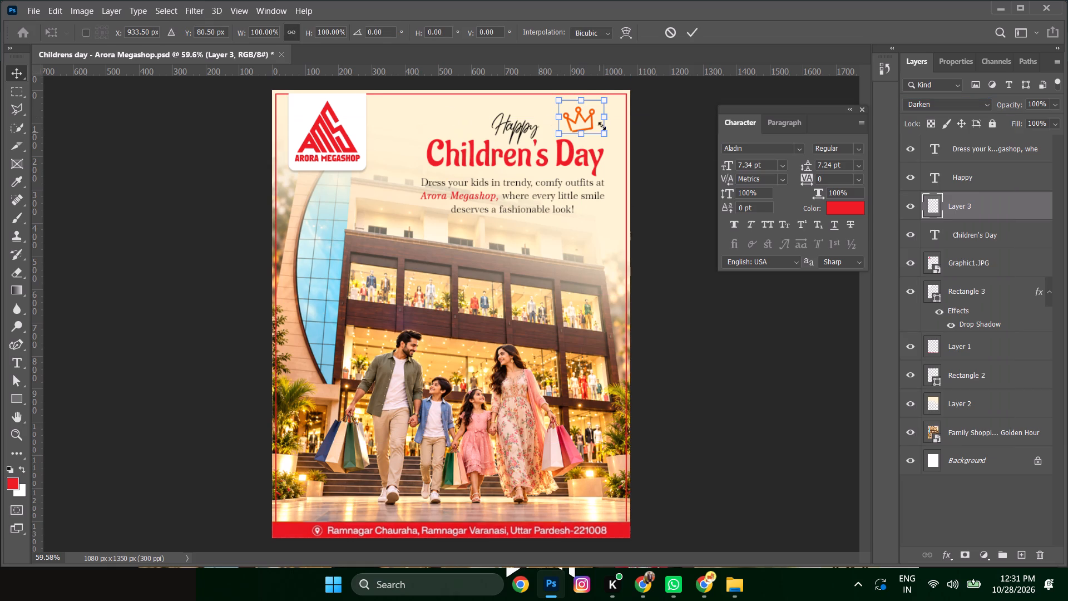
drag(606, 96, 587, 112)
key(Return)
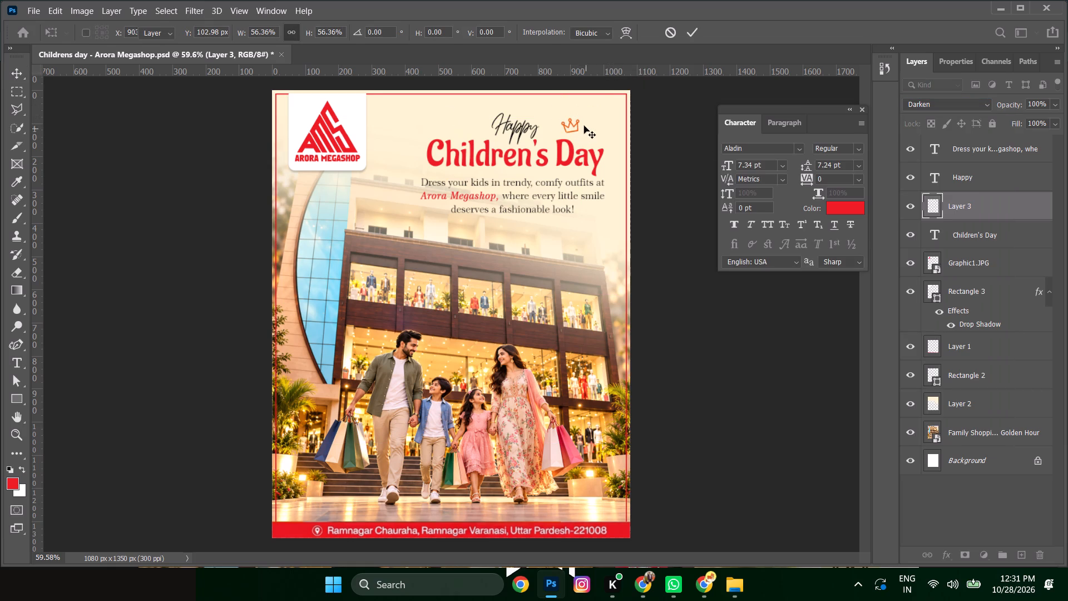
drag(573, 125, 571, 134)
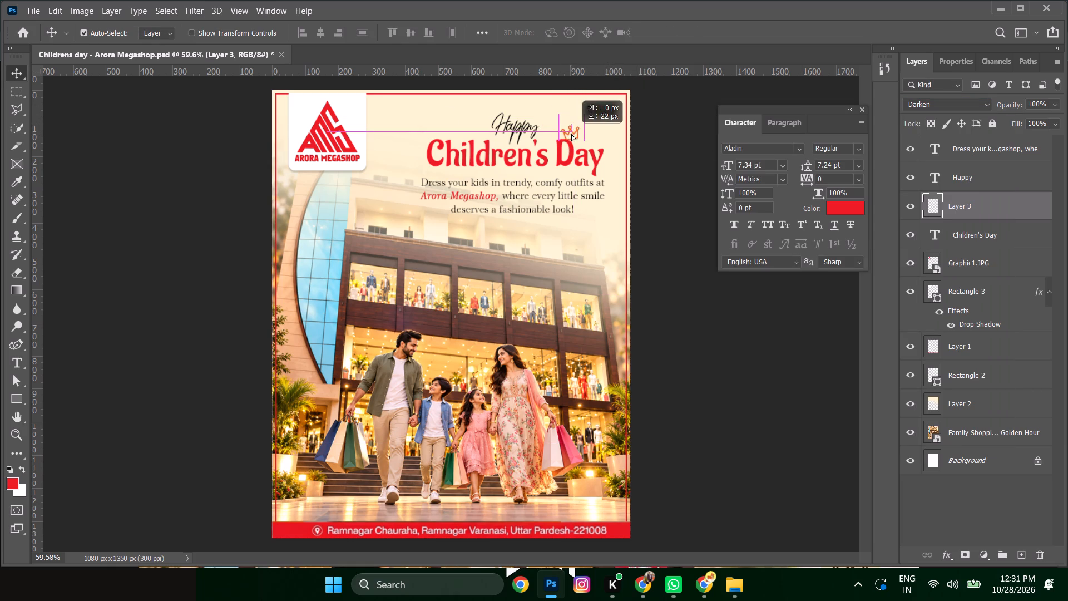
drag(571, 134, 567, 134)
Rotate the crown about 21° clockwise, enlarge it to about 130% and position it just above the "D" of "Day".
key(ctrl+t)
drag(593, 143, 586, 151)
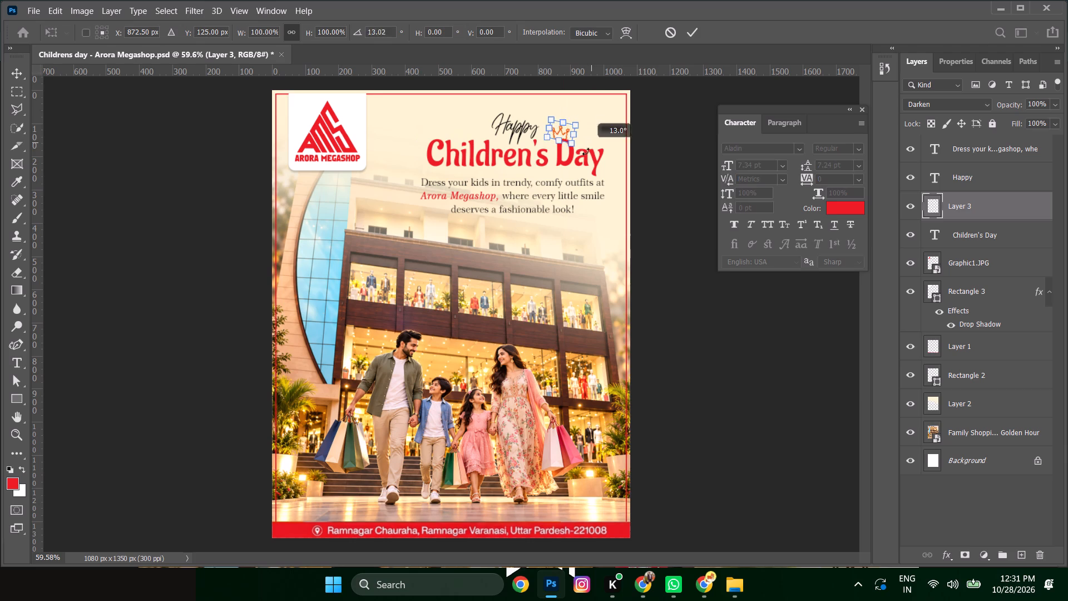
drag(586, 151, 585, 154)
click(578, 129)
click(563, 127)
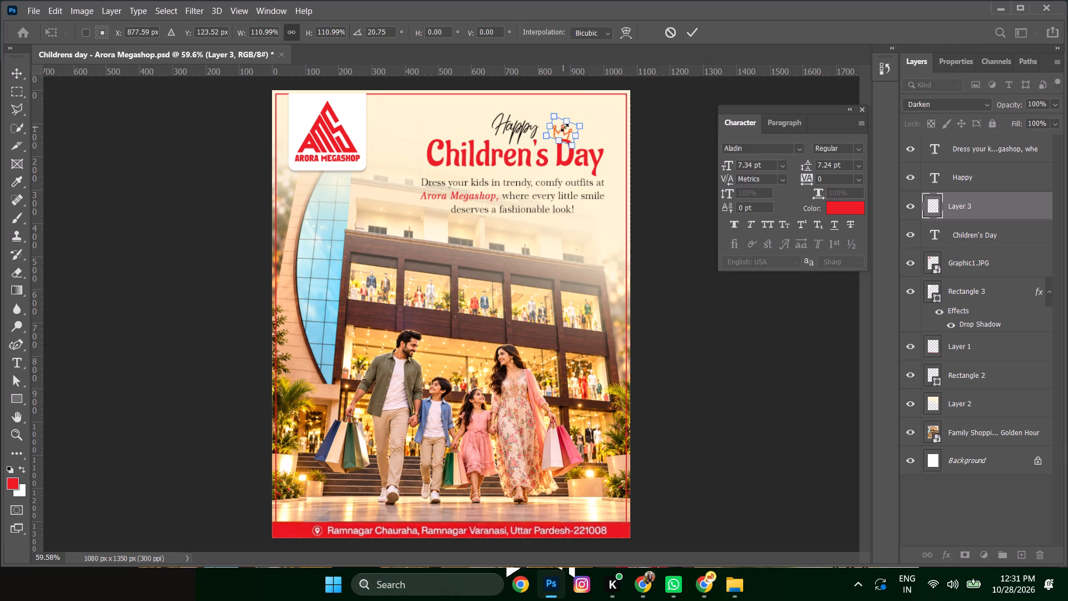
drag(565, 131, 571, 131)
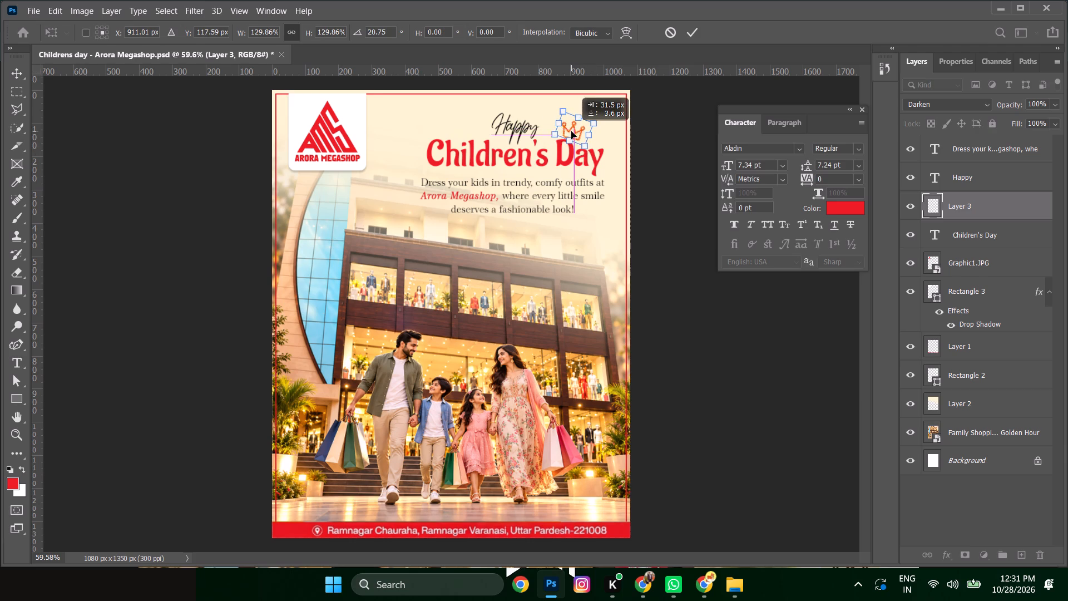
drag(571, 131, 571, 131)
key(Return)
key(shift+Left)
key(shift+Up)
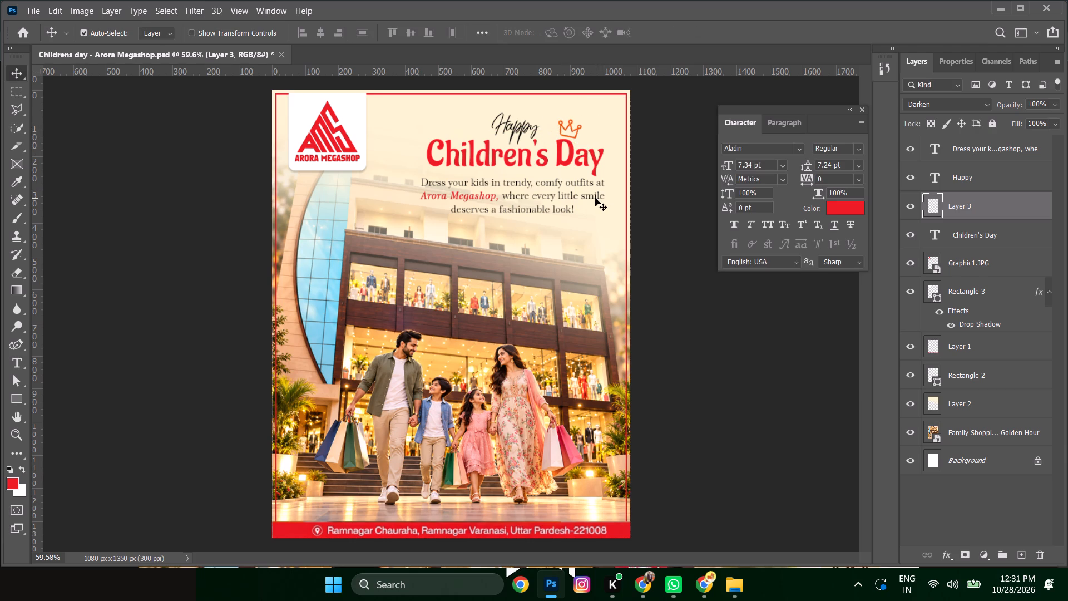
Link the crown layer with the "Children's Day" heading layer.
shift+click(560, 151)
shift+right_click(560, 151)
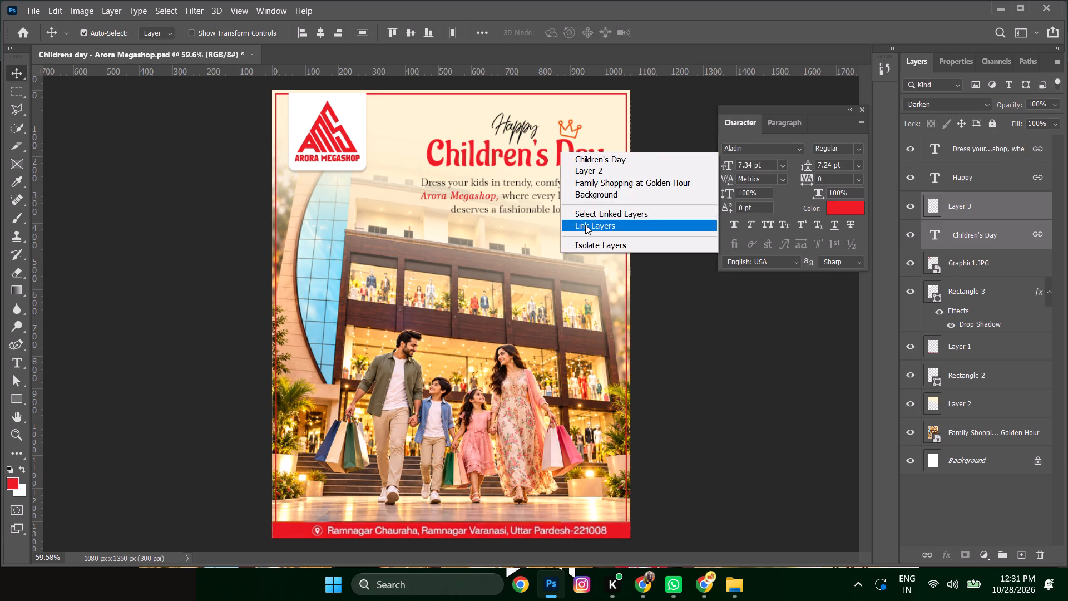
click(585, 225)
key(shift+Up)
key(shift+Down)
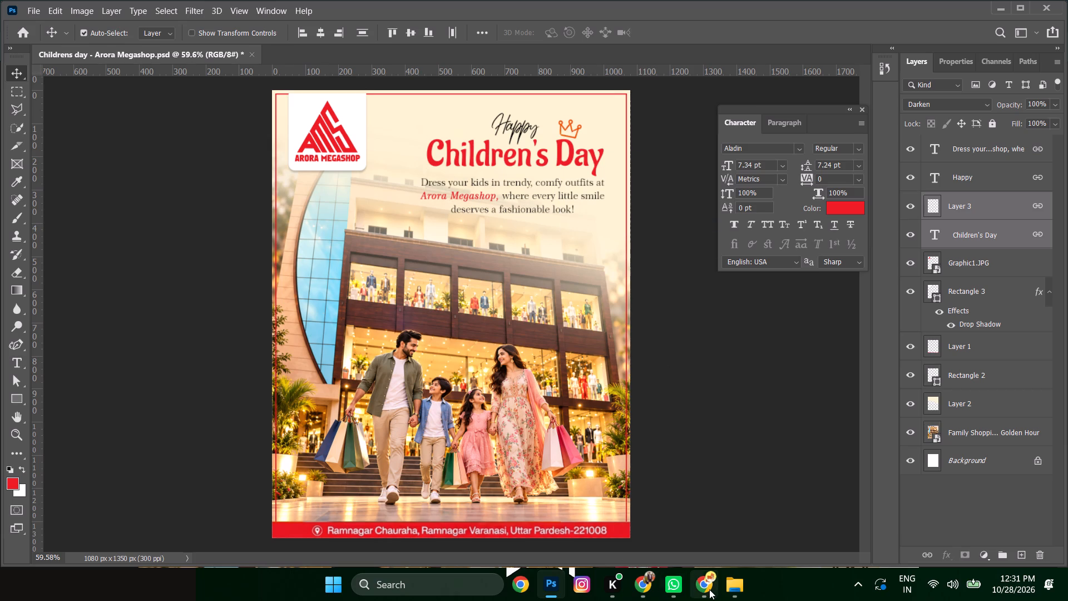
Switch to Chrome and capture the small smiling sun beside "Happy" in the reference poster.
click(709, 589)
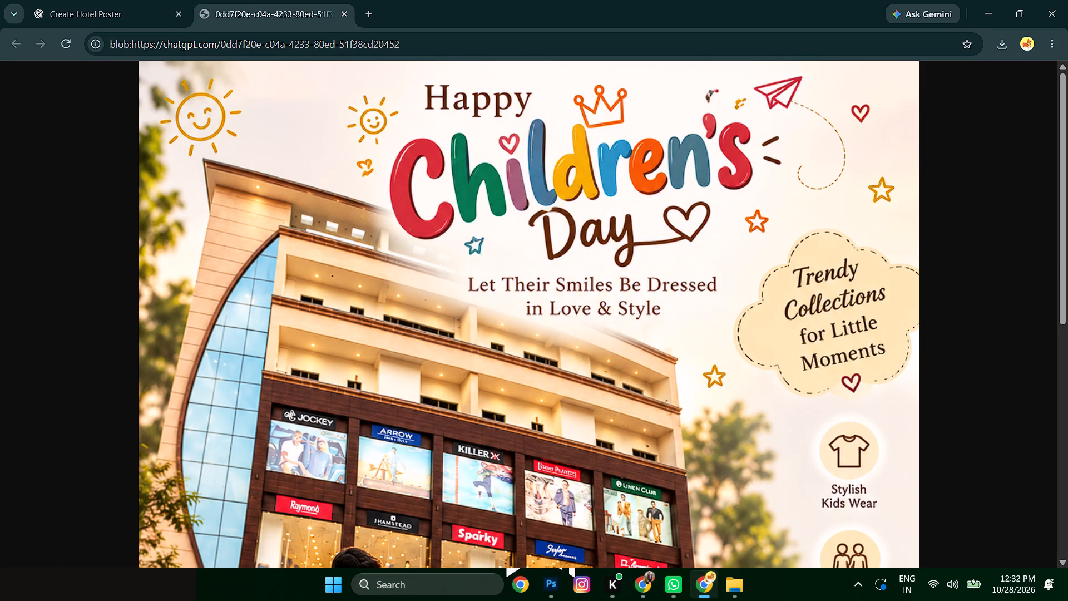
key(shift+super+s)
drag(338, 83, 400, 150)
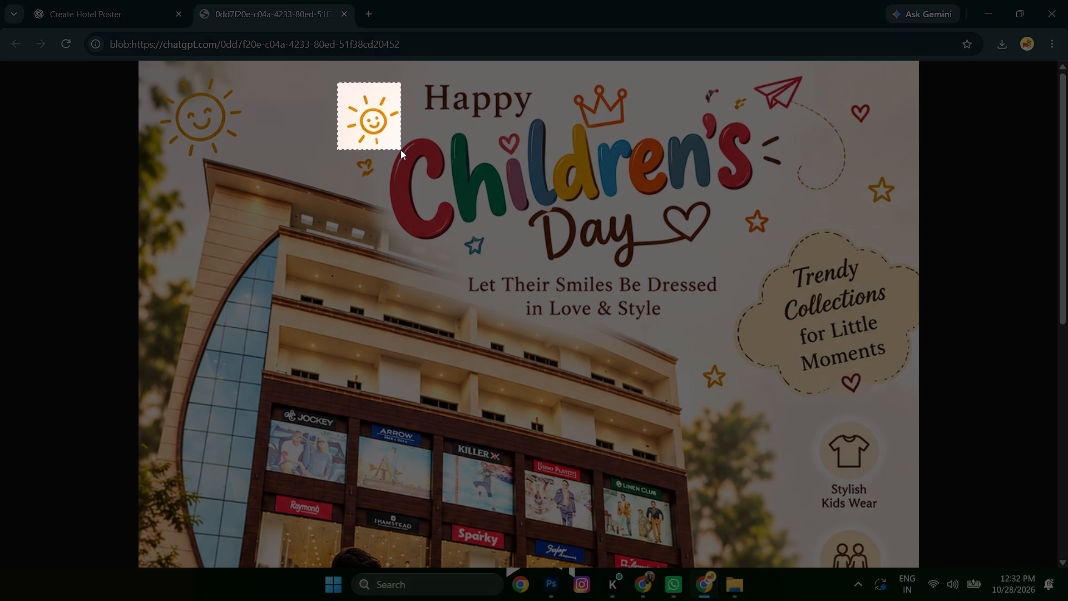
drag(400, 150, 398, 150)
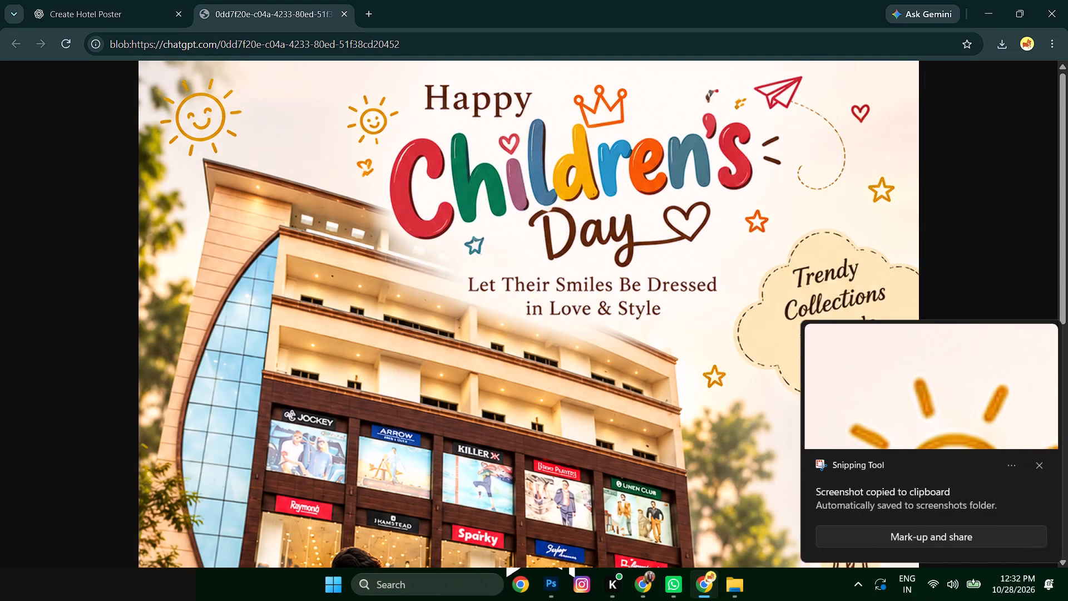
Switch to Photoshop, paste the captured smiling sun onto the poster and set its blend mode to Darken.
click(551, 589)
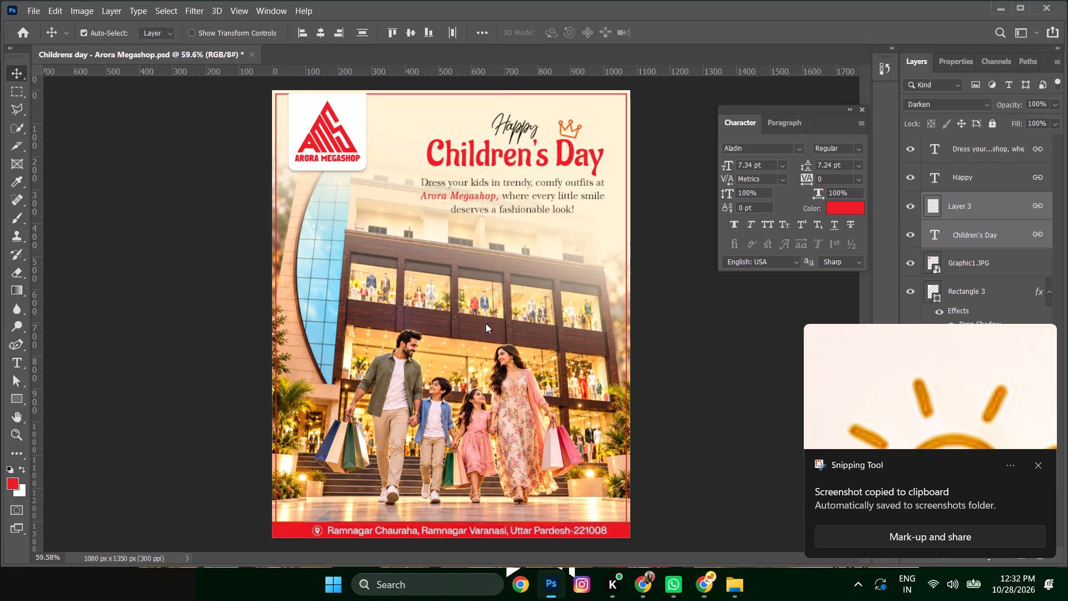
key(ctrl+v)
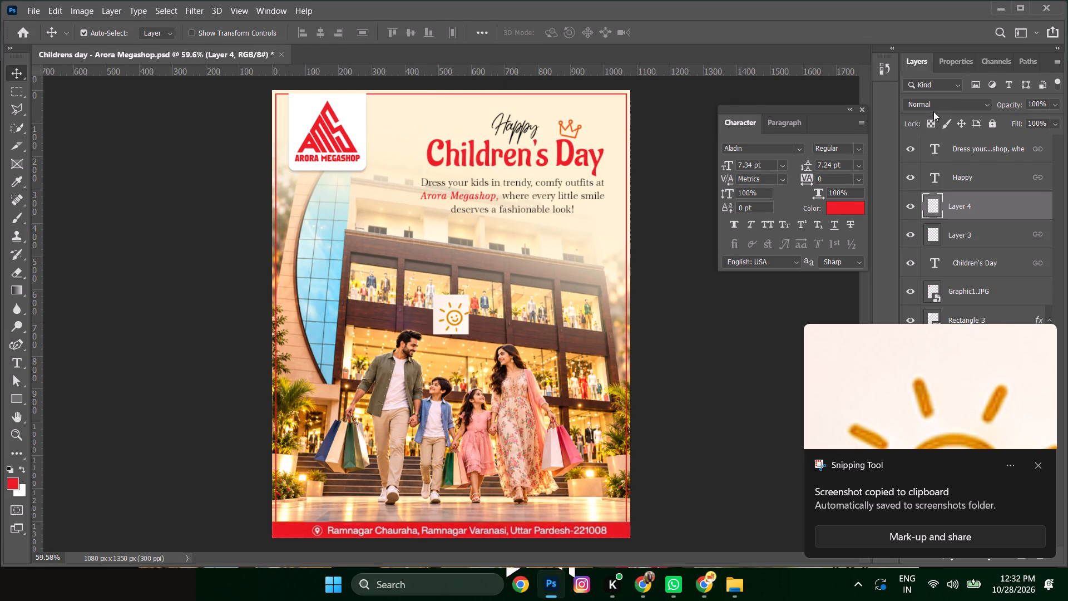
click(947, 102)
click(926, 150)
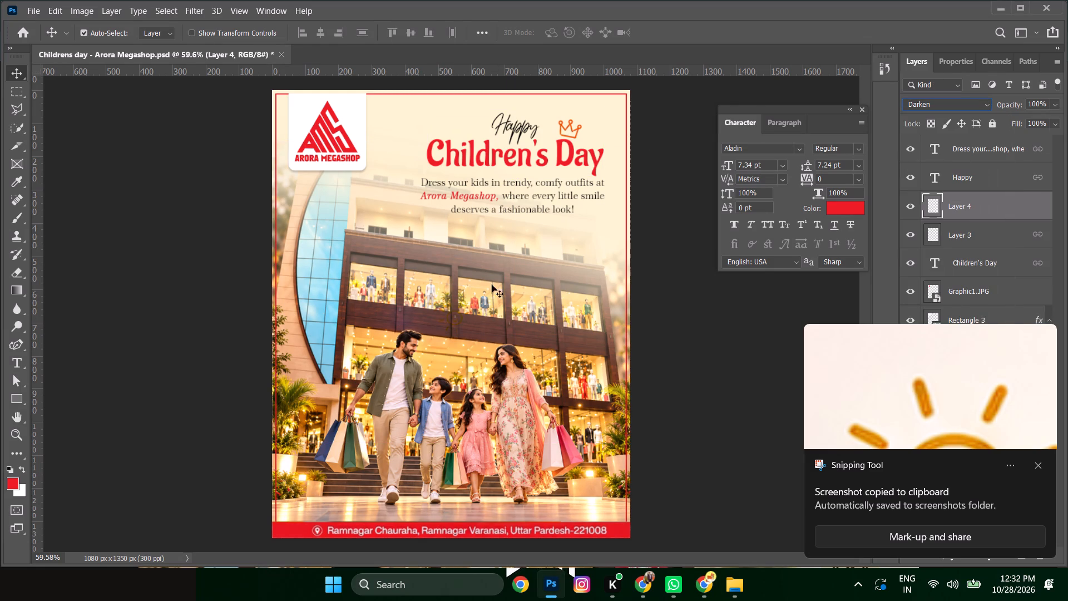
Scale the smiling sun down to about 77% and position it just above the "C" of "Children's".
click(15, 71)
key(ctrl+t)
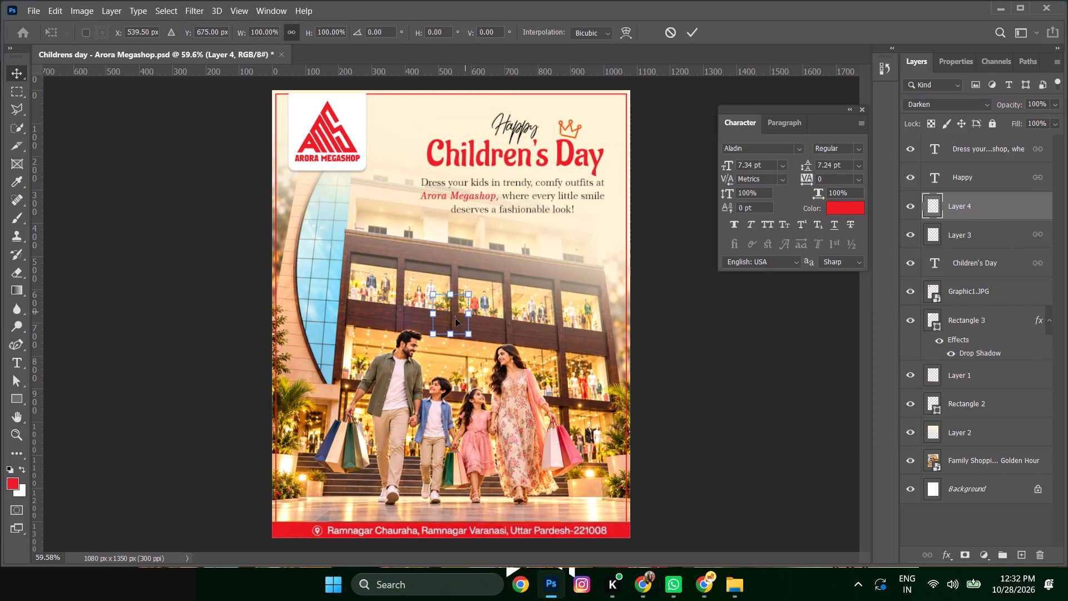
drag(452, 322, 444, 126)
drag(464, 99, 456, 110)
drag(441, 124, 417, 134)
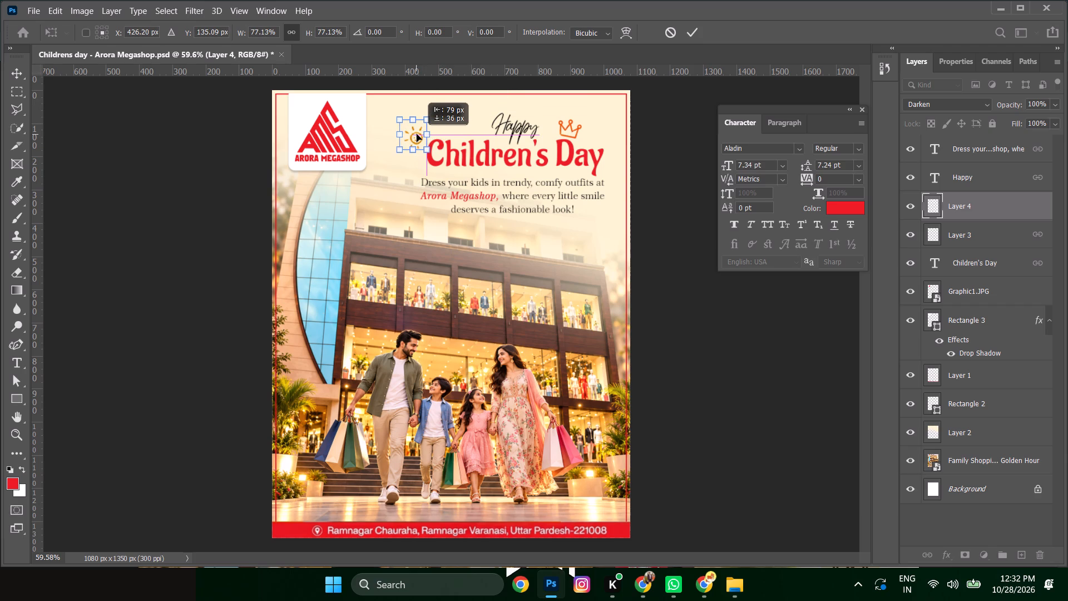
drag(417, 134, 418, 136)
key(Return)
key(shift+Up)
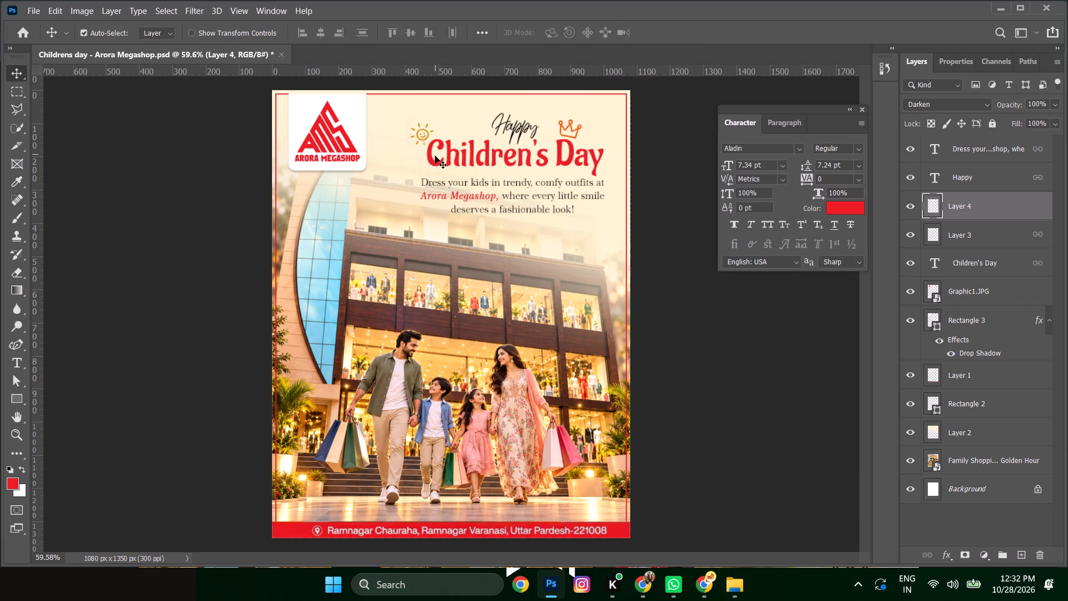
key(shift+Left)
key(shift+Left)
Link the sun layer with the "Children's Day" heading layer.
shift+click(433, 160)
right_click(438, 166)
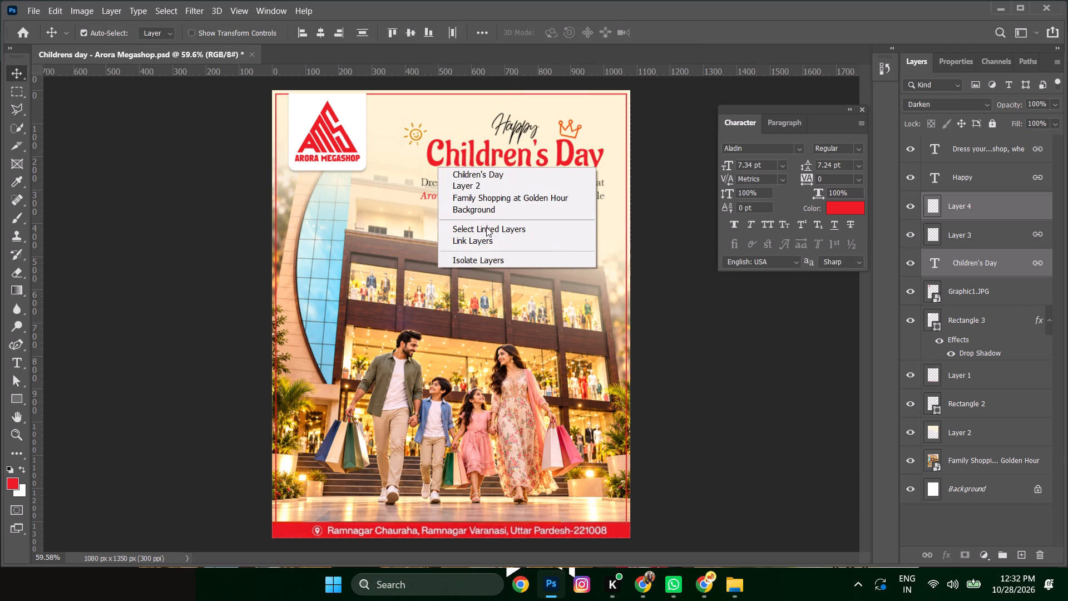
click(473, 240)
Nudge the linked heading, caption and doodles about 10 px right and 10 px up.
key(shift+Up)
key(shift+Down)
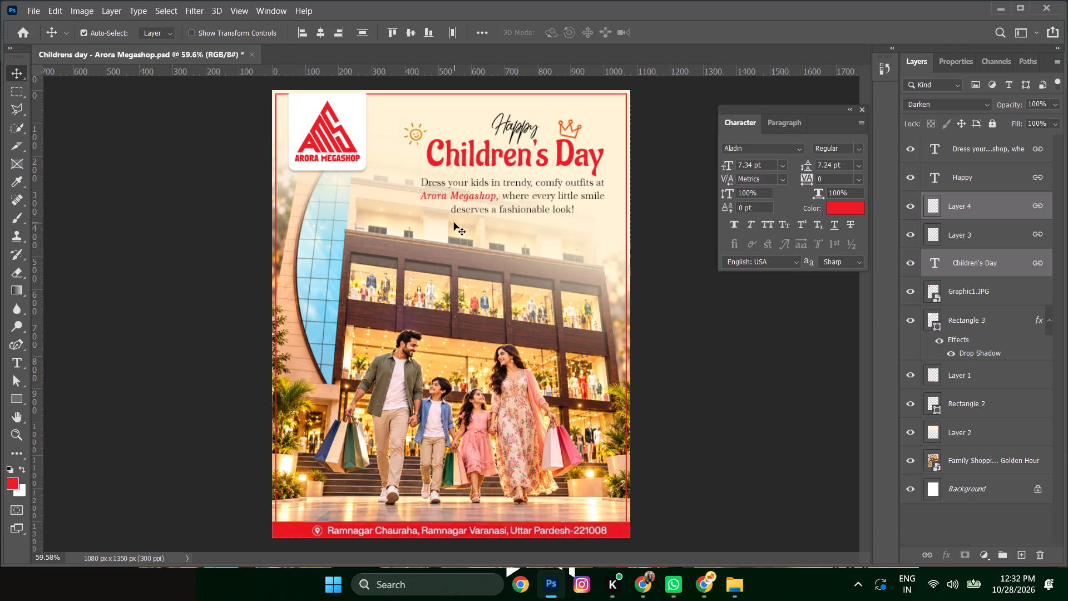
key(shift+Right)
key(shift+Up)
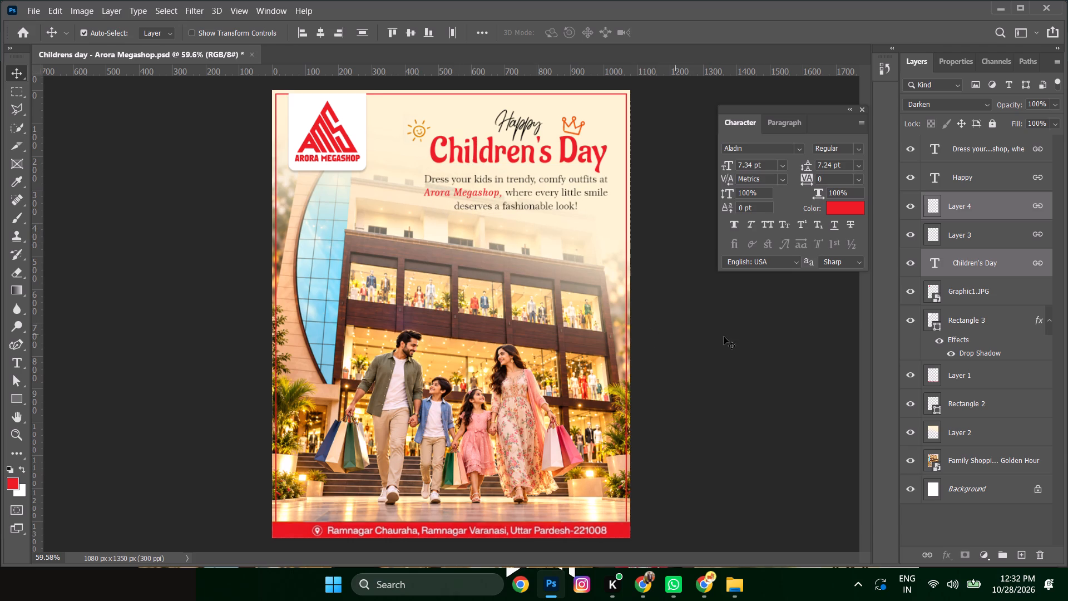
click(705, 582)
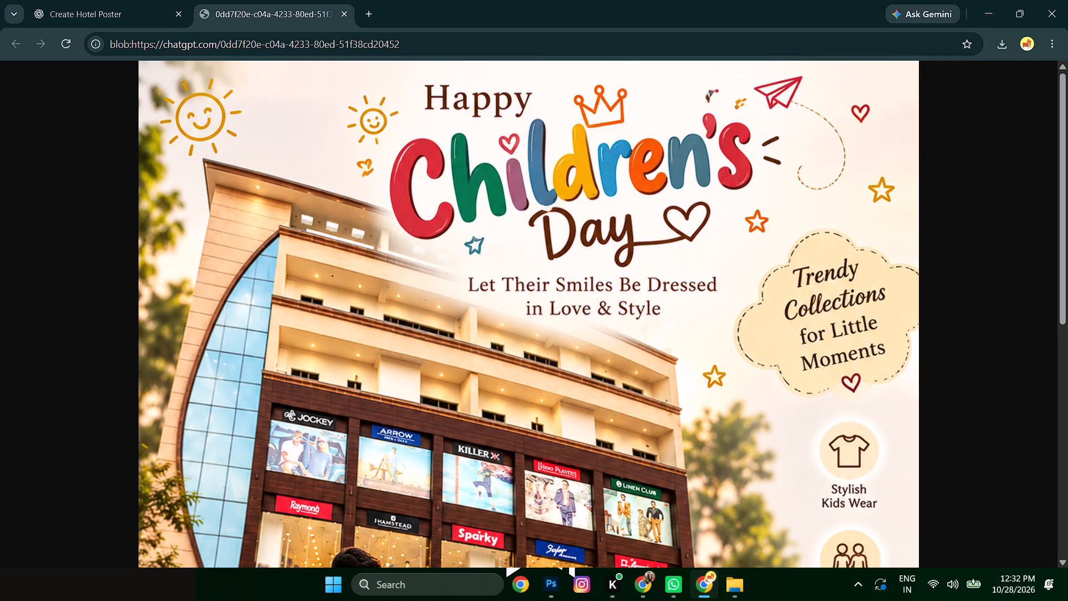
alt+scroll(637, 398, down, 6)
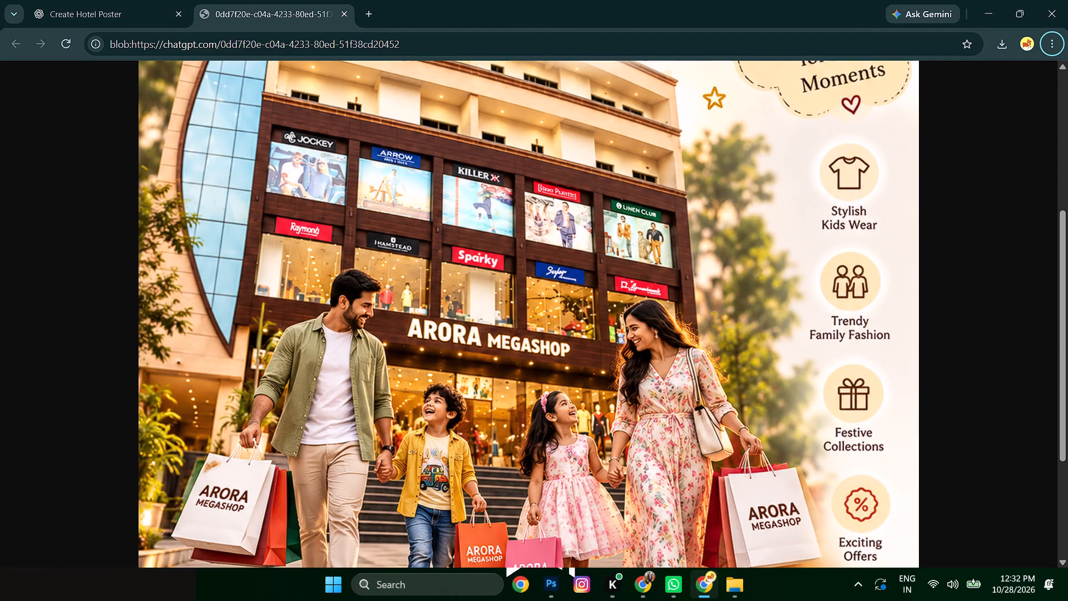
alt+scroll(809, 290, down, 4)
alt+scroll(809, 280, up, 2)
scroll(811, 280, down, 4)
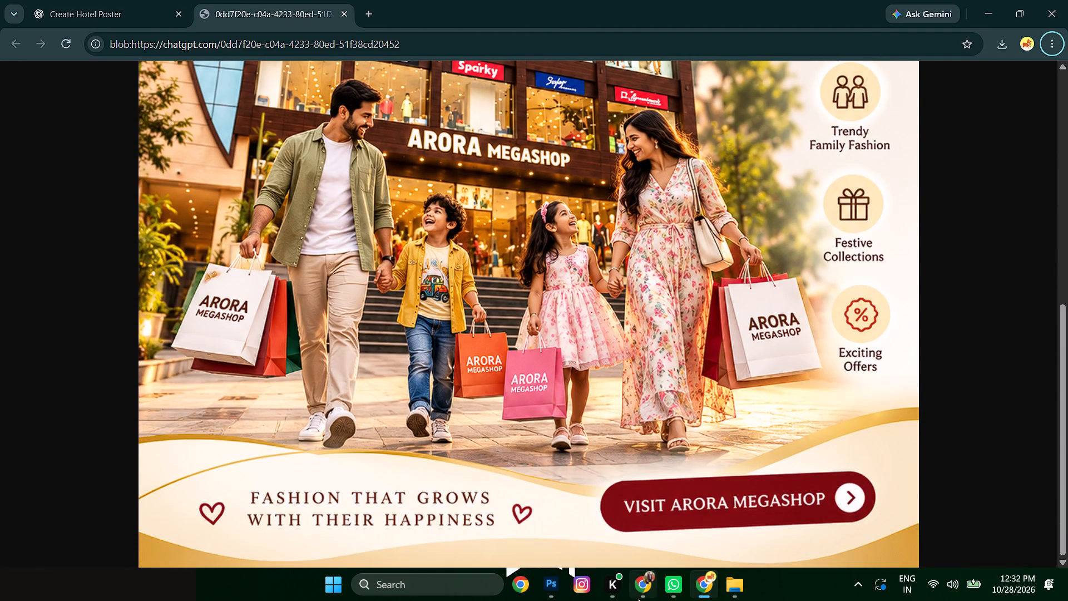
click(548, 587)
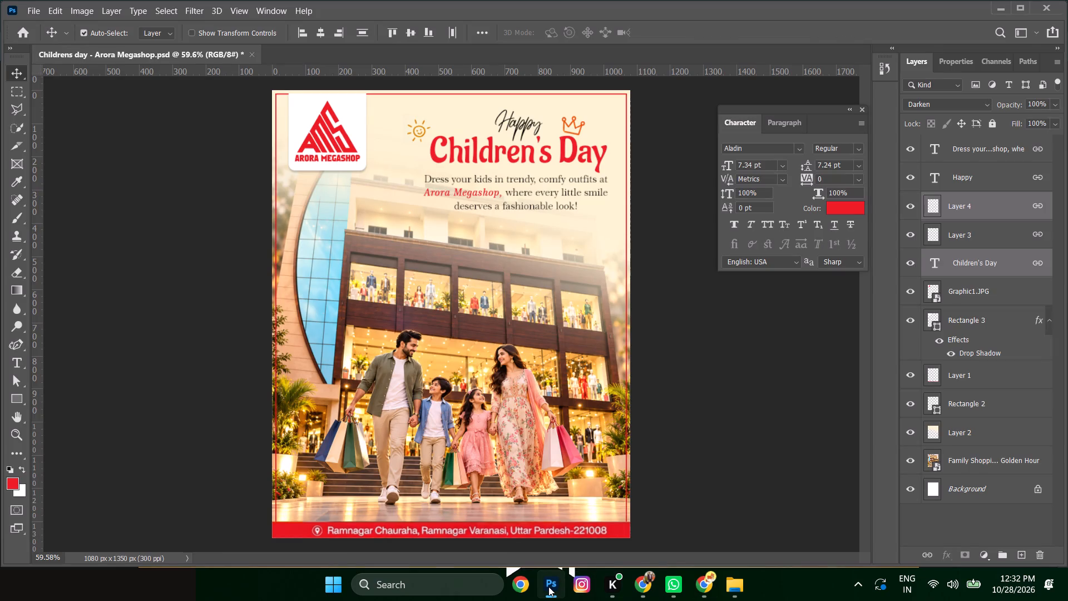
click(548, 587)
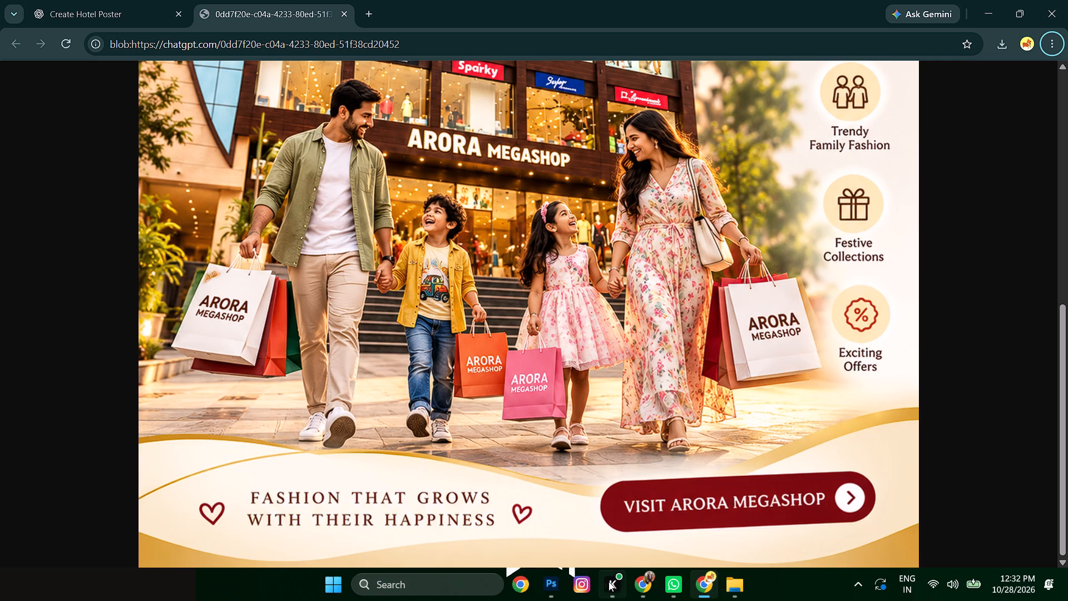
click(550, 585)
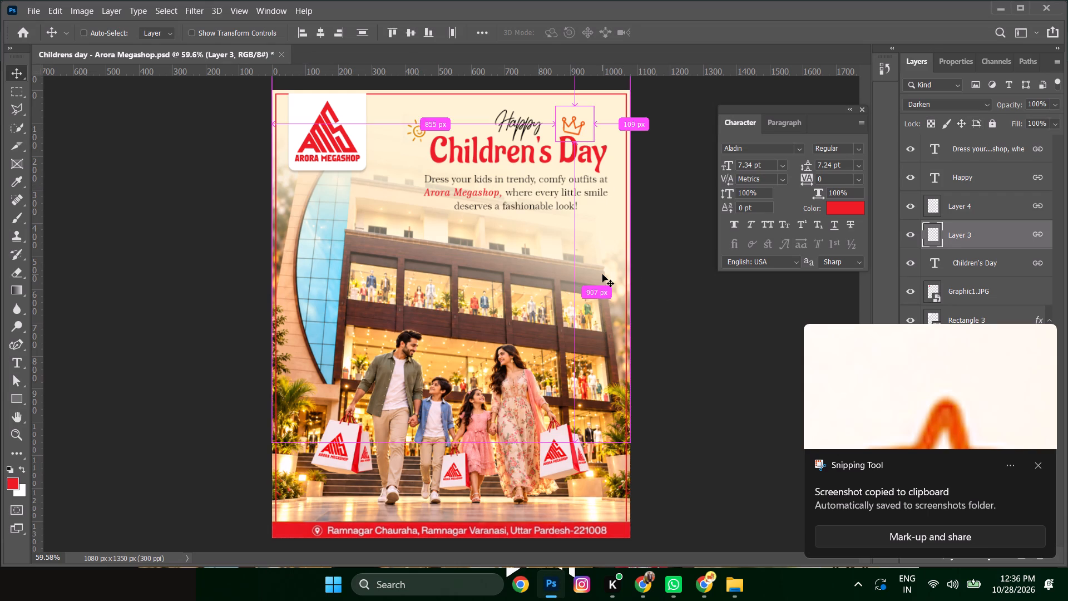
key(ctrl+v)
key(ctrl+t)
drag(449, 314, 459, 307)
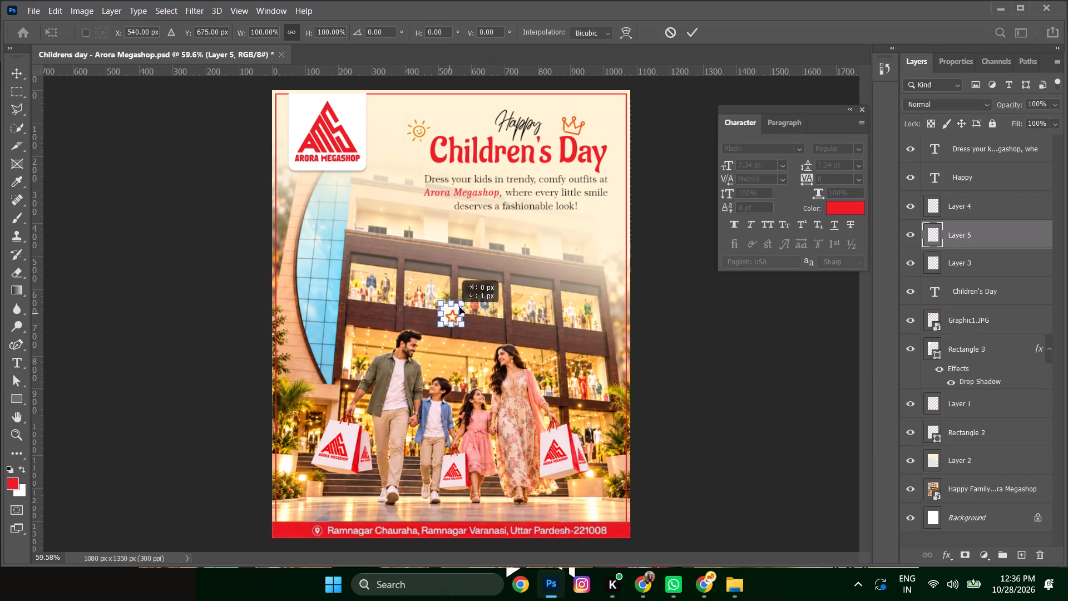
drag(459, 307, 589, 211)
key(Return)
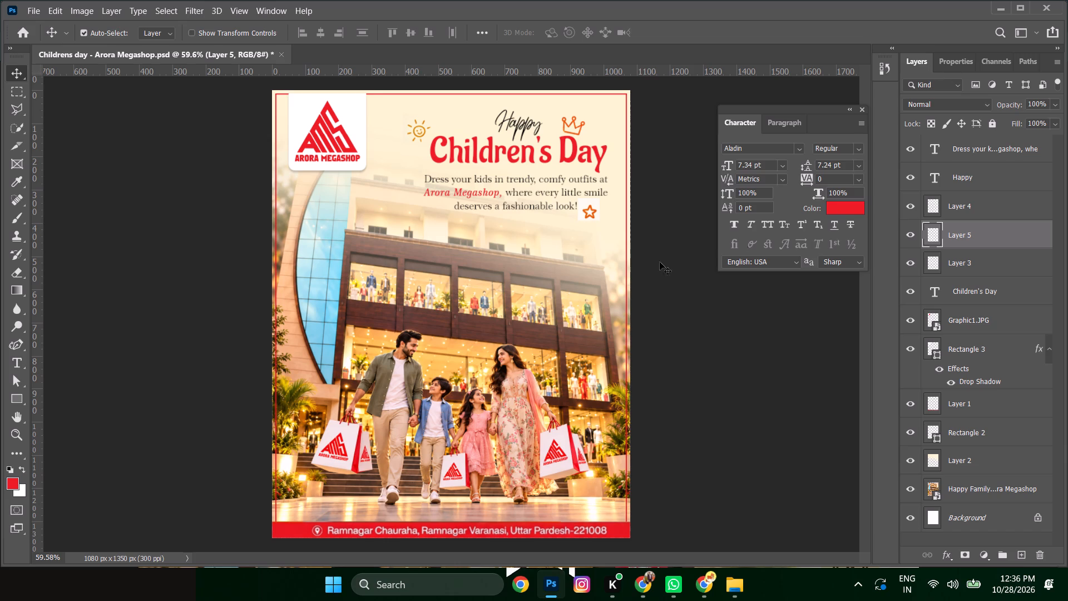
Set the star layer's blend mode to Darken.
click(929, 106)
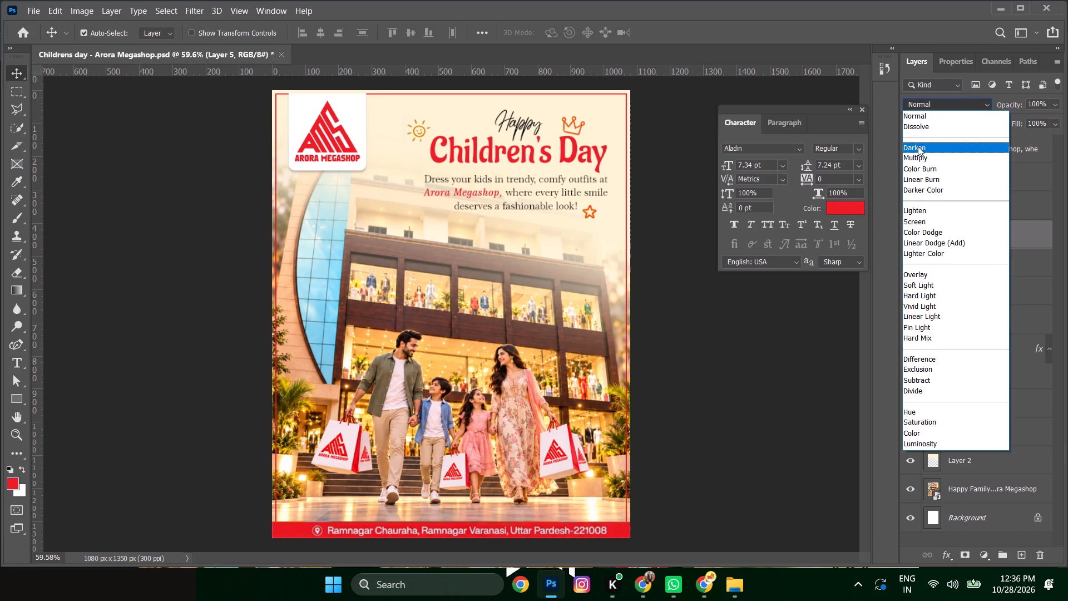
click(918, 146)
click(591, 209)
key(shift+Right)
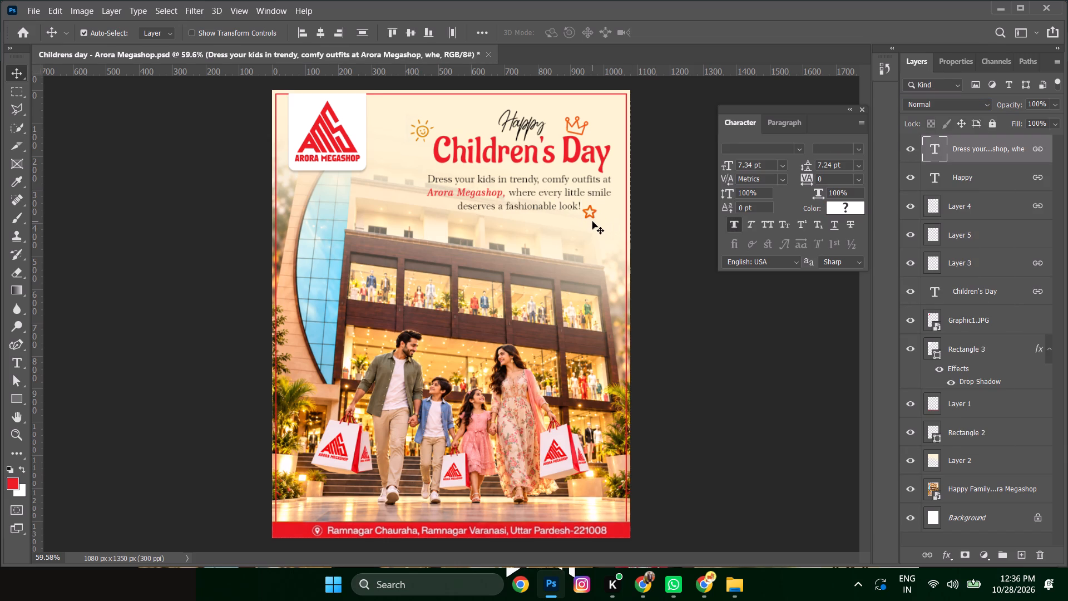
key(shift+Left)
Nudge the star slightly right and down, away from the end of the caption.
click(591, 216)
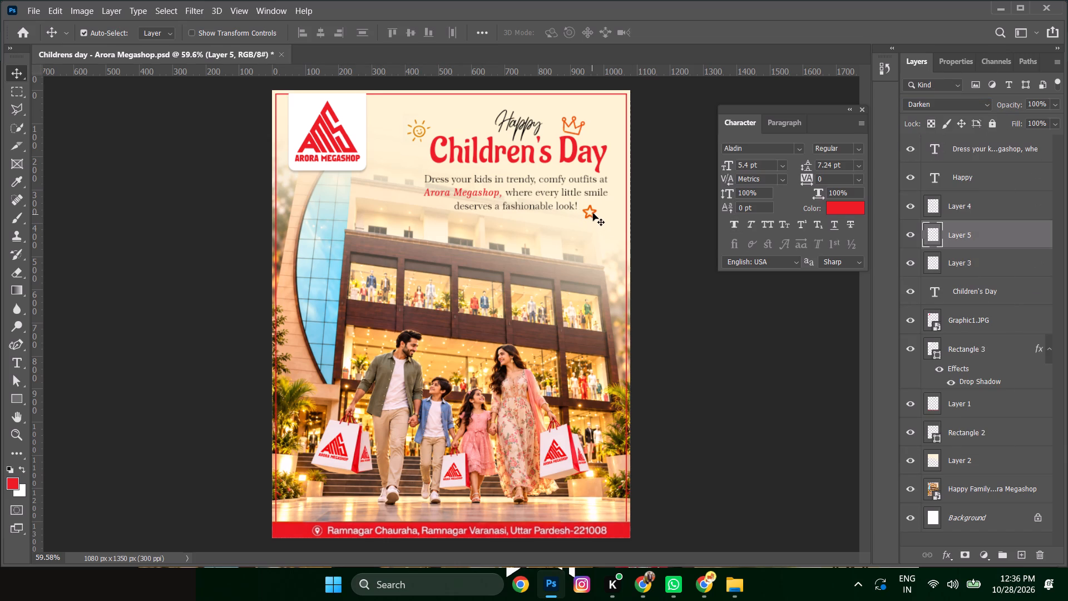
key(shift+Right)
key(shift+Left)
key(shift+Right)
key(shift+Right)
key(shift+Down)
key(shift+Left)
Link the star layer with the caption layer and its linked heading group.
shift+click(589, 189)
shift+right_click(589, 188)
shift+click(611, 259)
key(shift+Up)
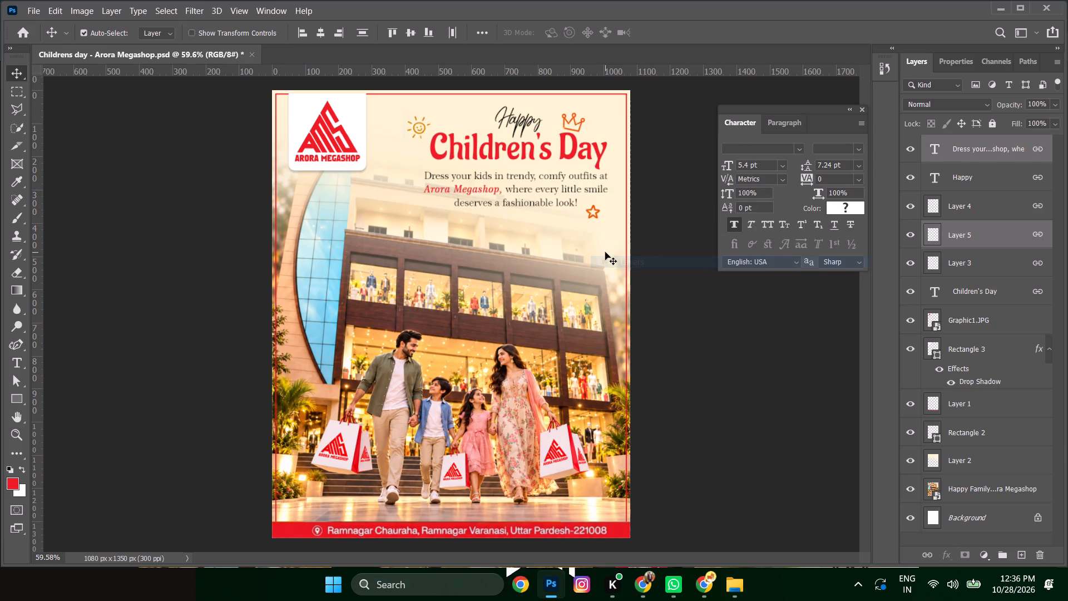
key(shift+Down)
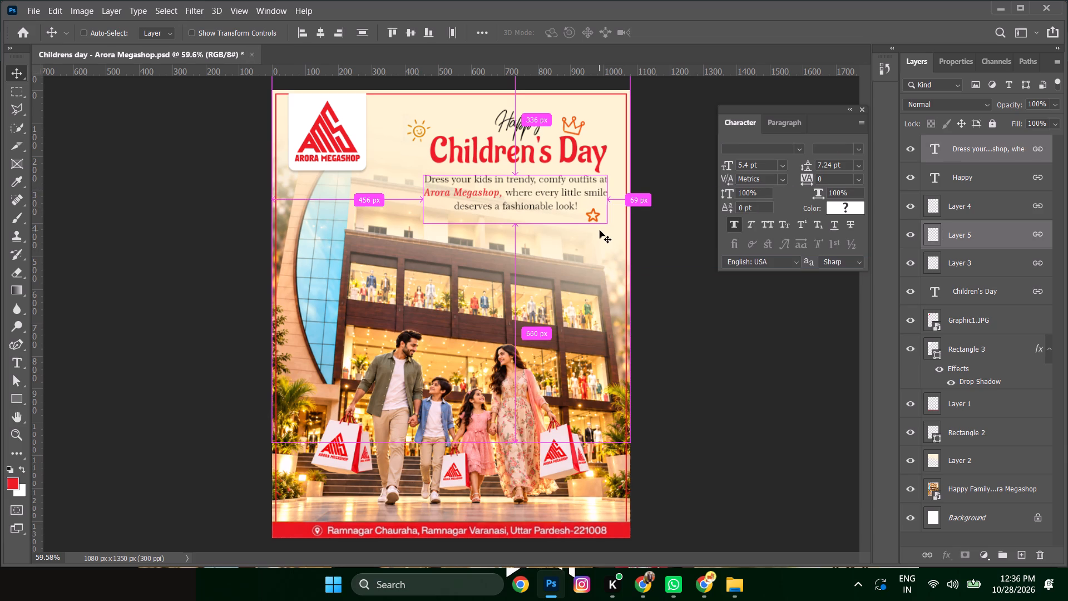
Save the Childrens day - Arora Megashop.psd document.
key(ctrl+s)
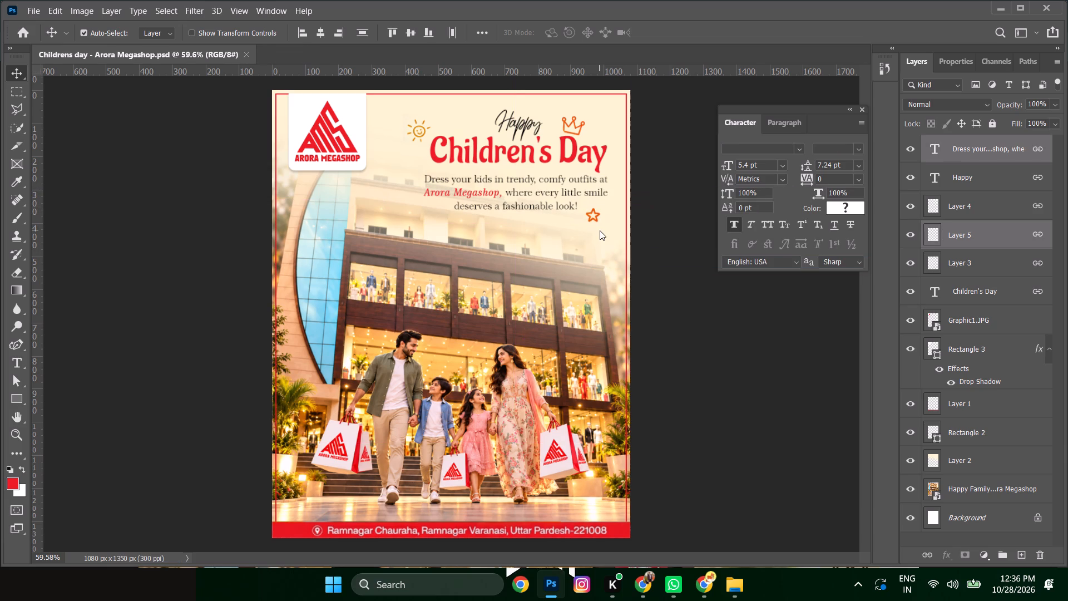
Quick-export the poster as "Childrens day - Arora Megashop" into the Digibazzar > Arora Megashop folder.
click(39, 4)
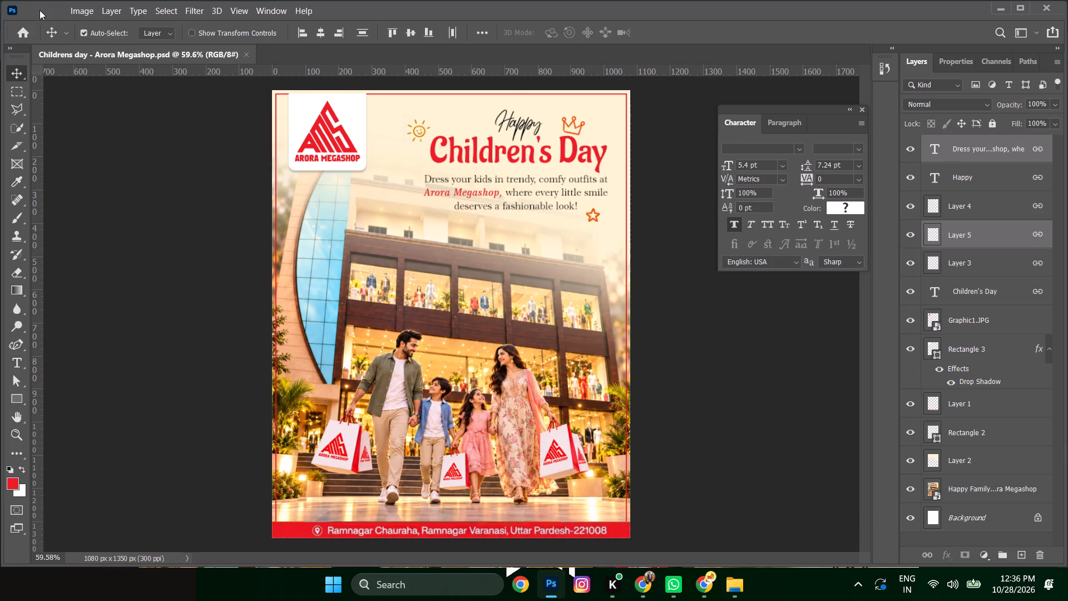
click(39, 10)
click(46, 205)
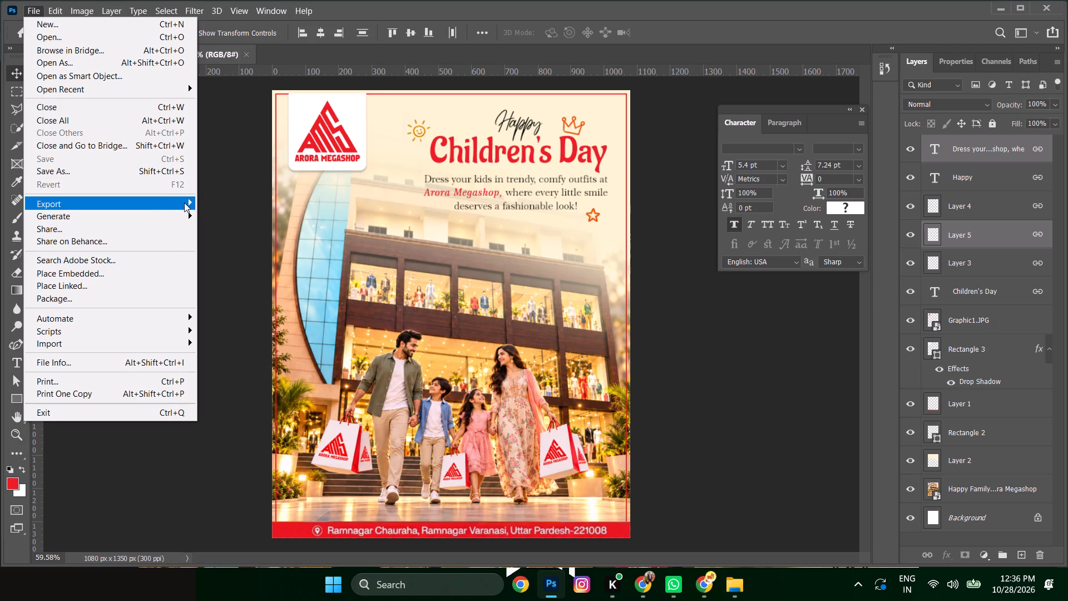
click(184, 203)
click(212, 201)
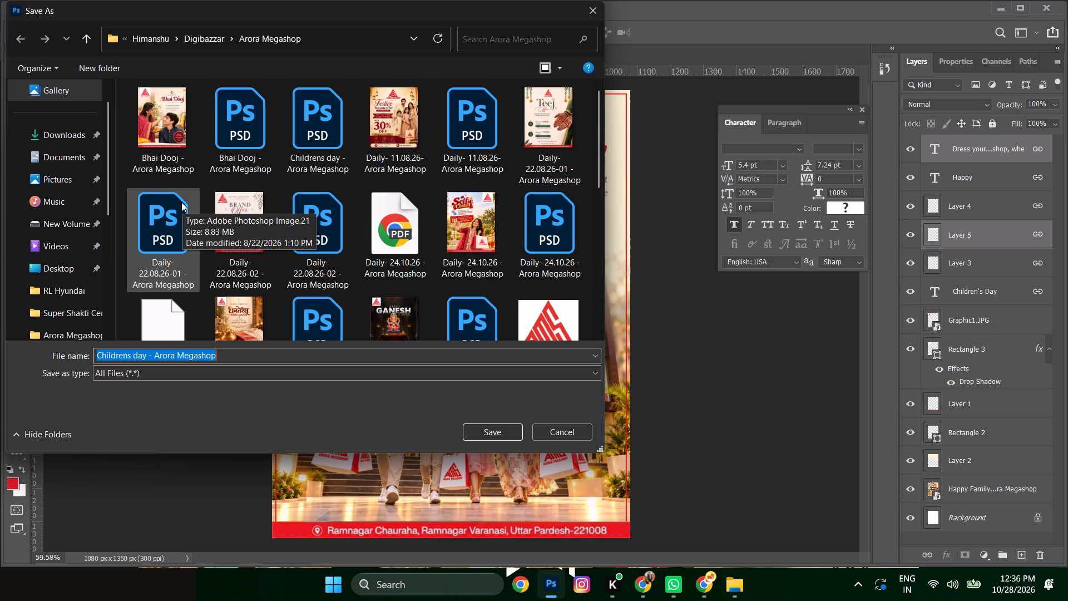
click(496, 426)
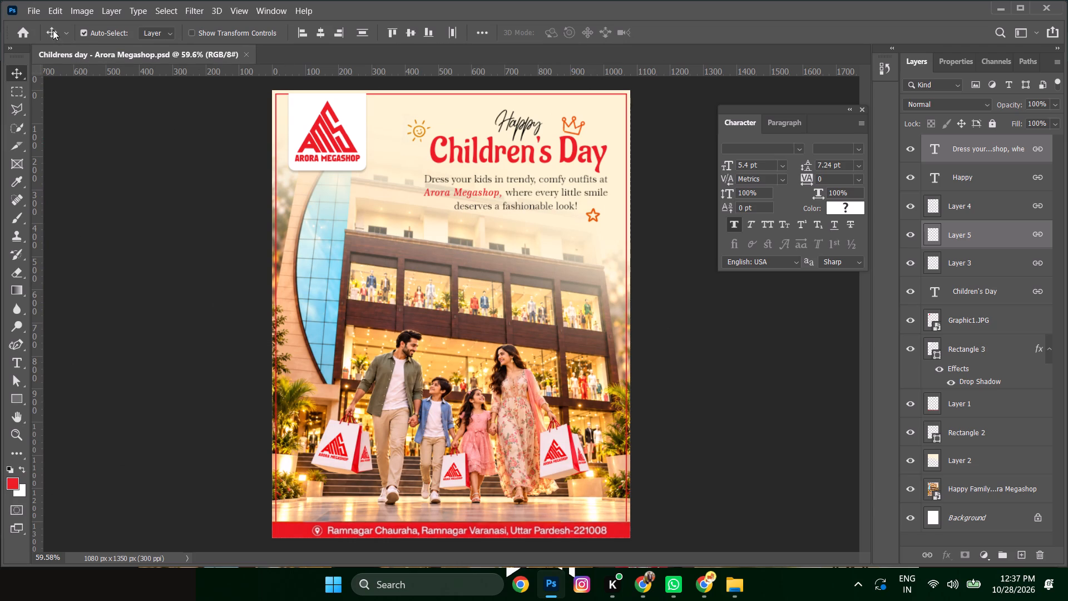
Start a second quick export of the poster and look for another save location.
click(33, 4)
click(33, 9)
click(57, 200)
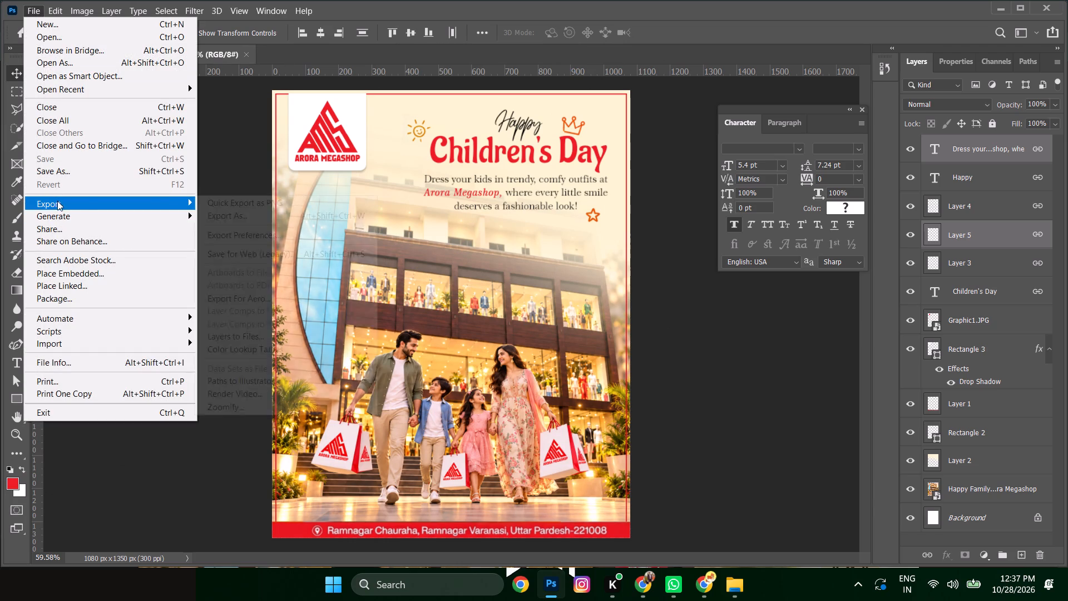
click(245, 207)
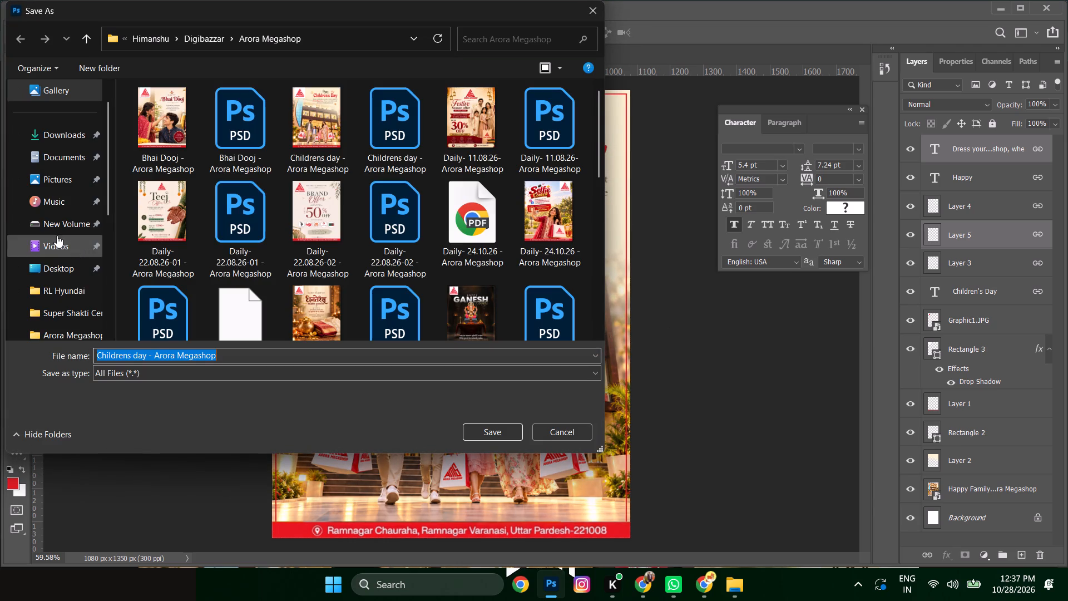
scroll(53, 135, up, 1)
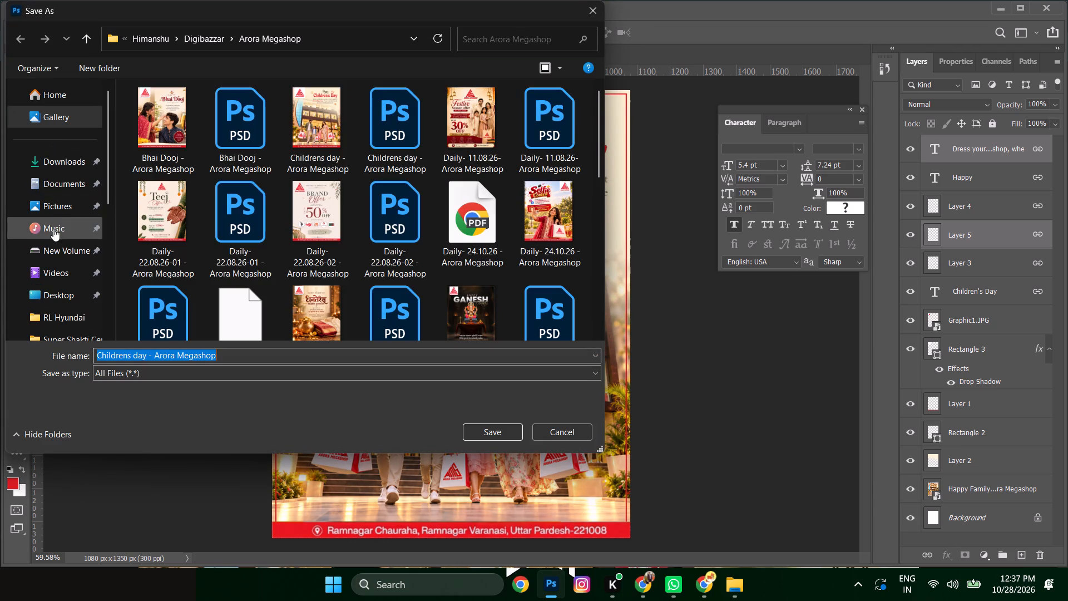
Save the second exported copy of the poster to the Desktop as "Childrens day - Arora Megashop".
click(46, 289)
click(503, 434)
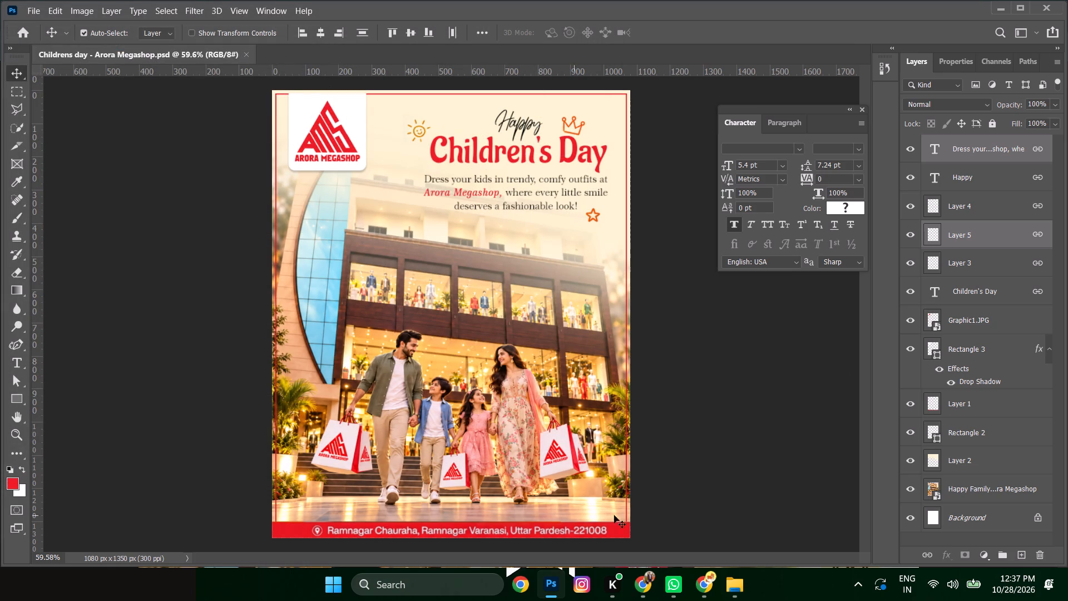
Switch to Instagram and unmute the indiainlast24hr video in the home feed.
click(583, 589)
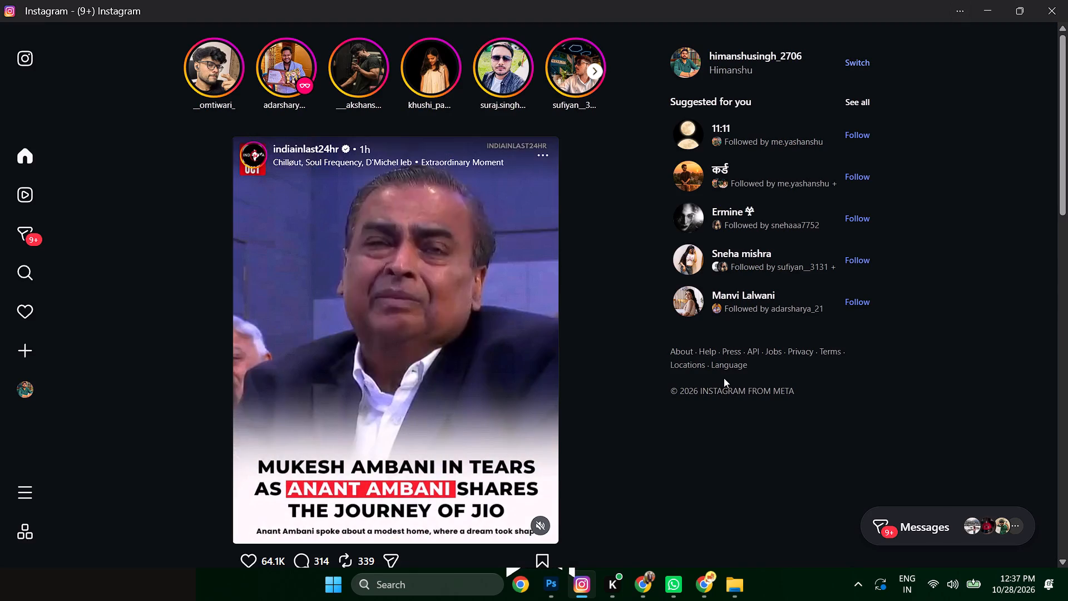
click(538, 520)
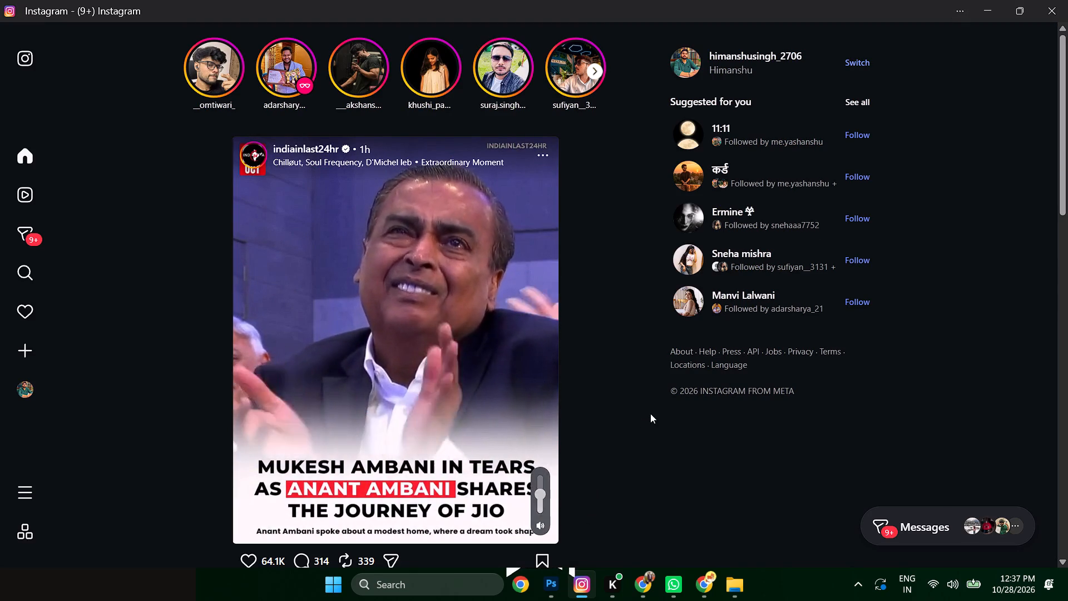